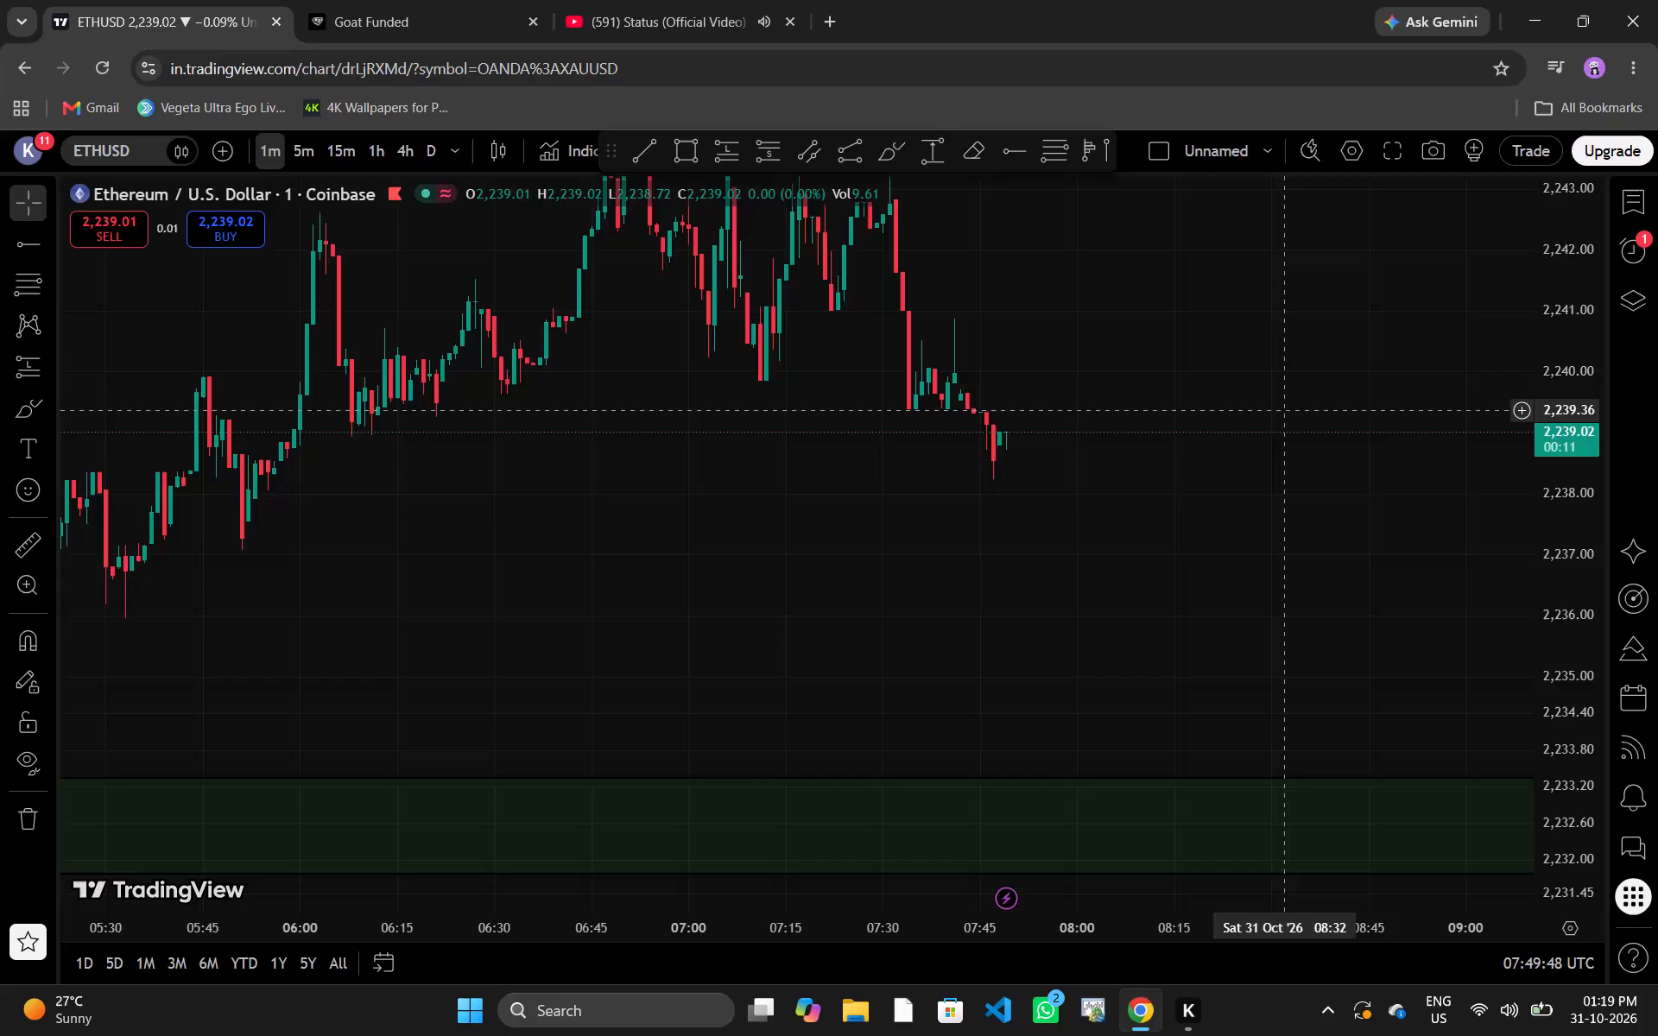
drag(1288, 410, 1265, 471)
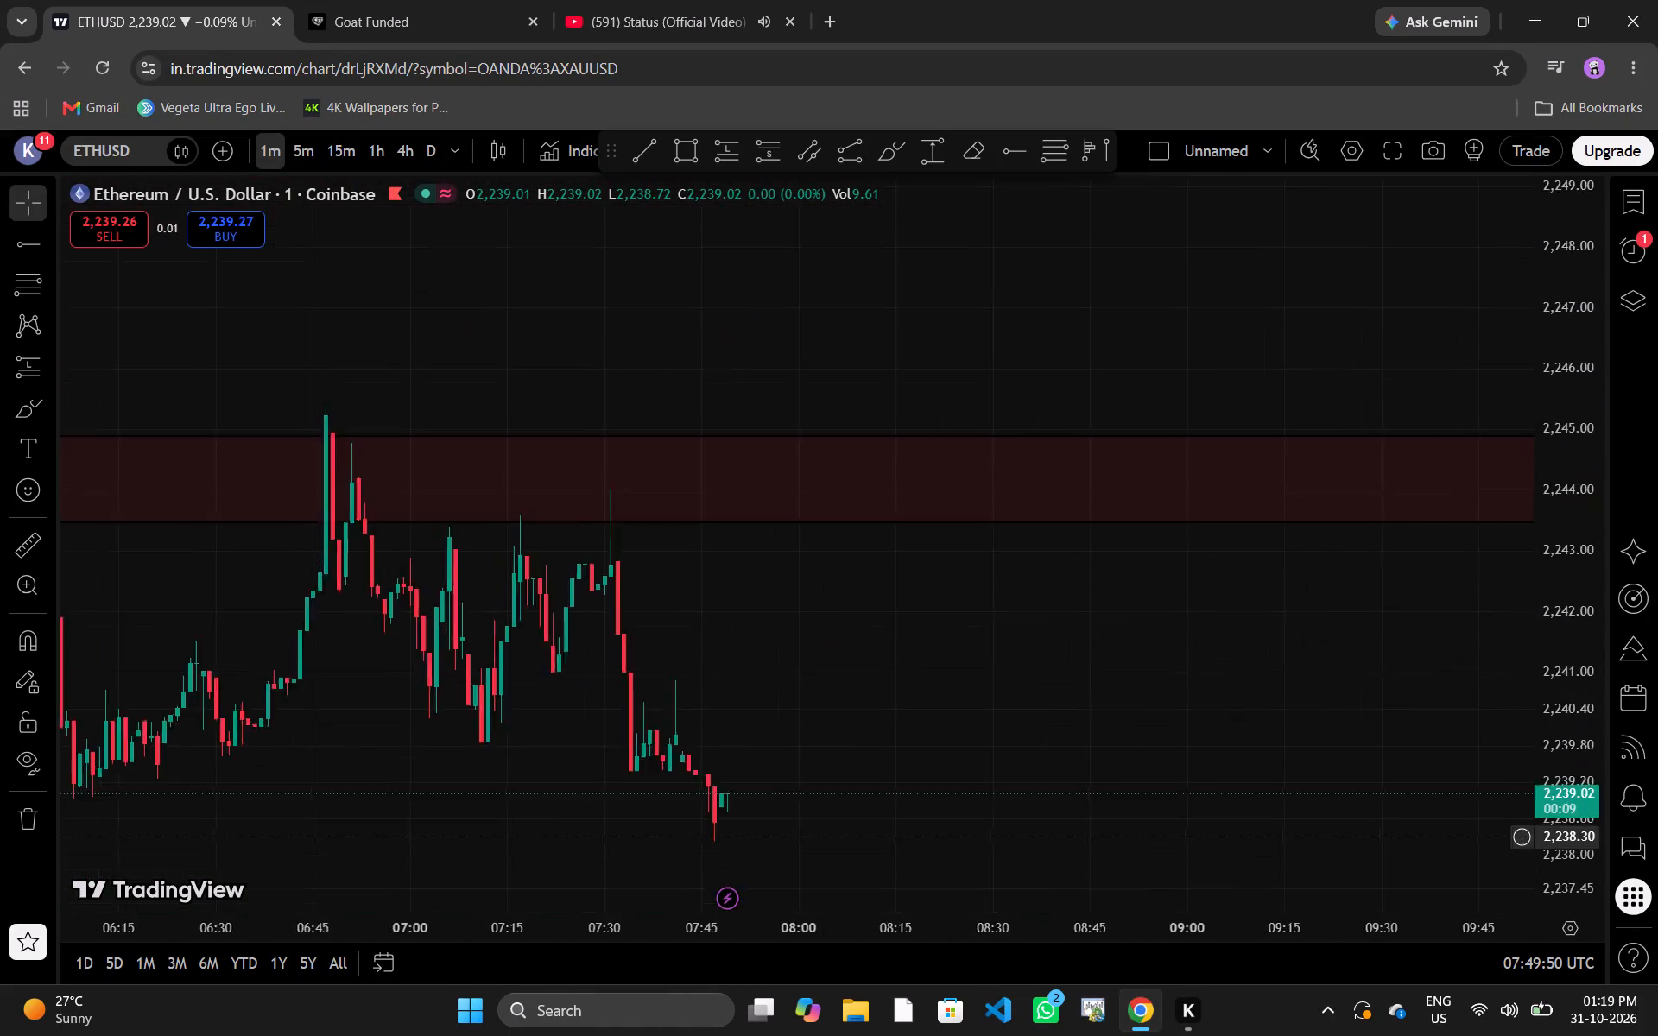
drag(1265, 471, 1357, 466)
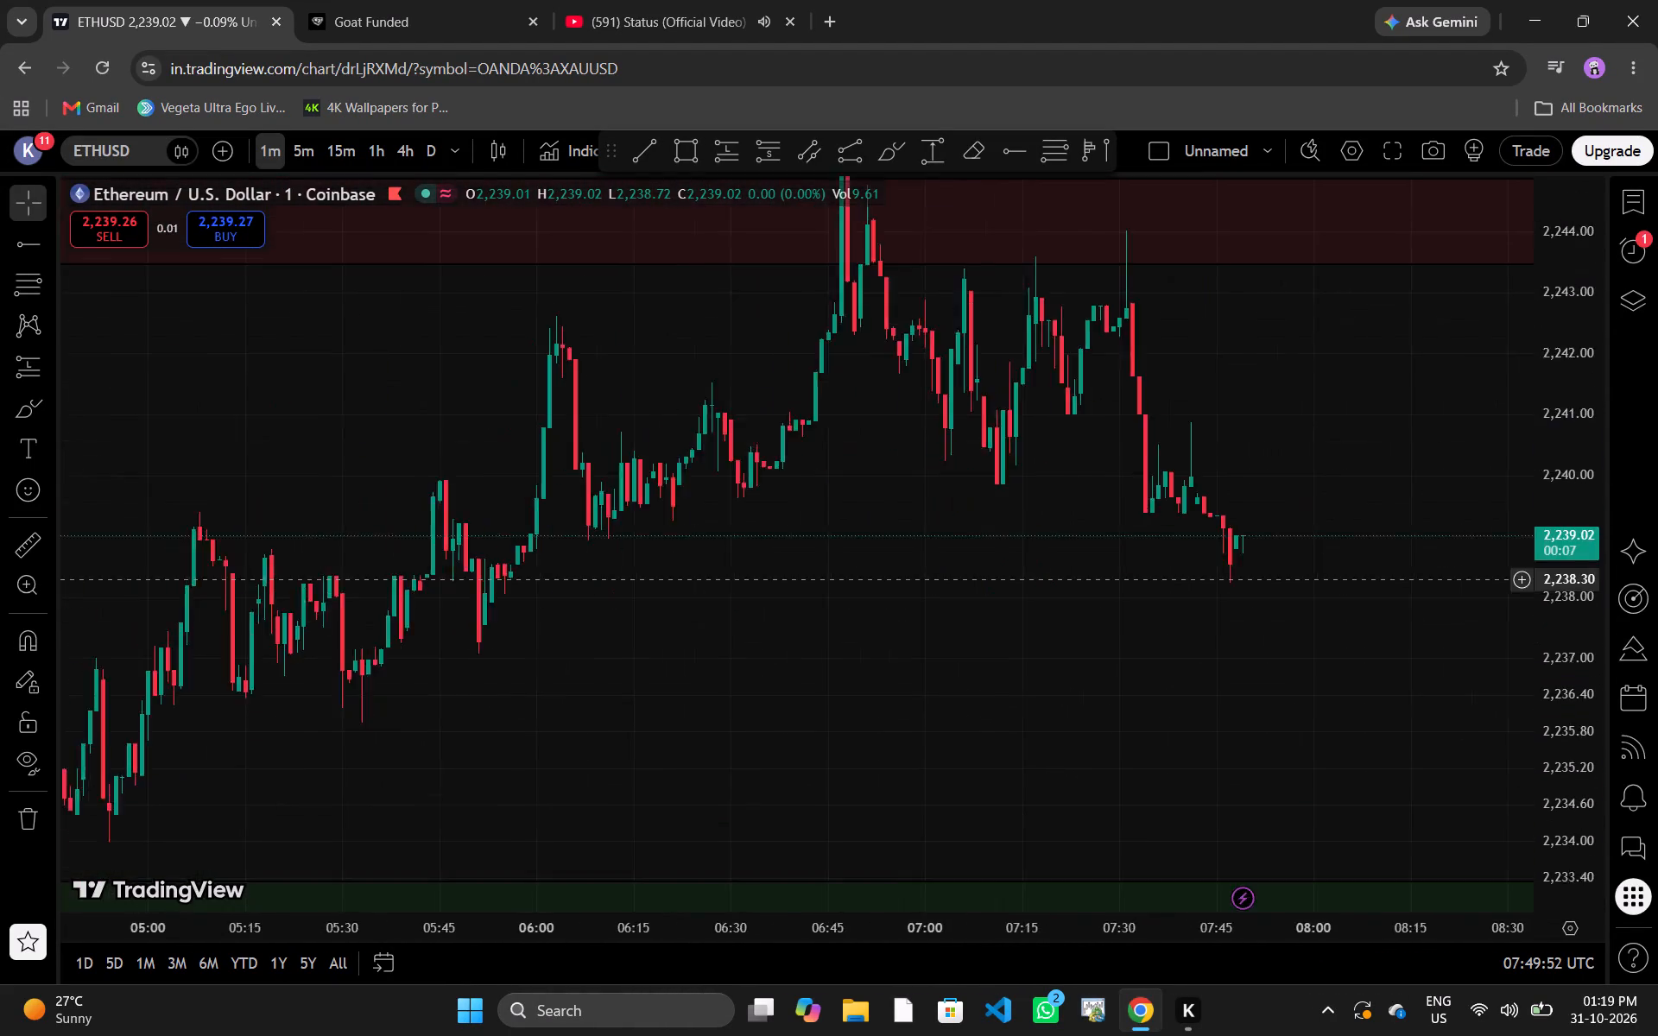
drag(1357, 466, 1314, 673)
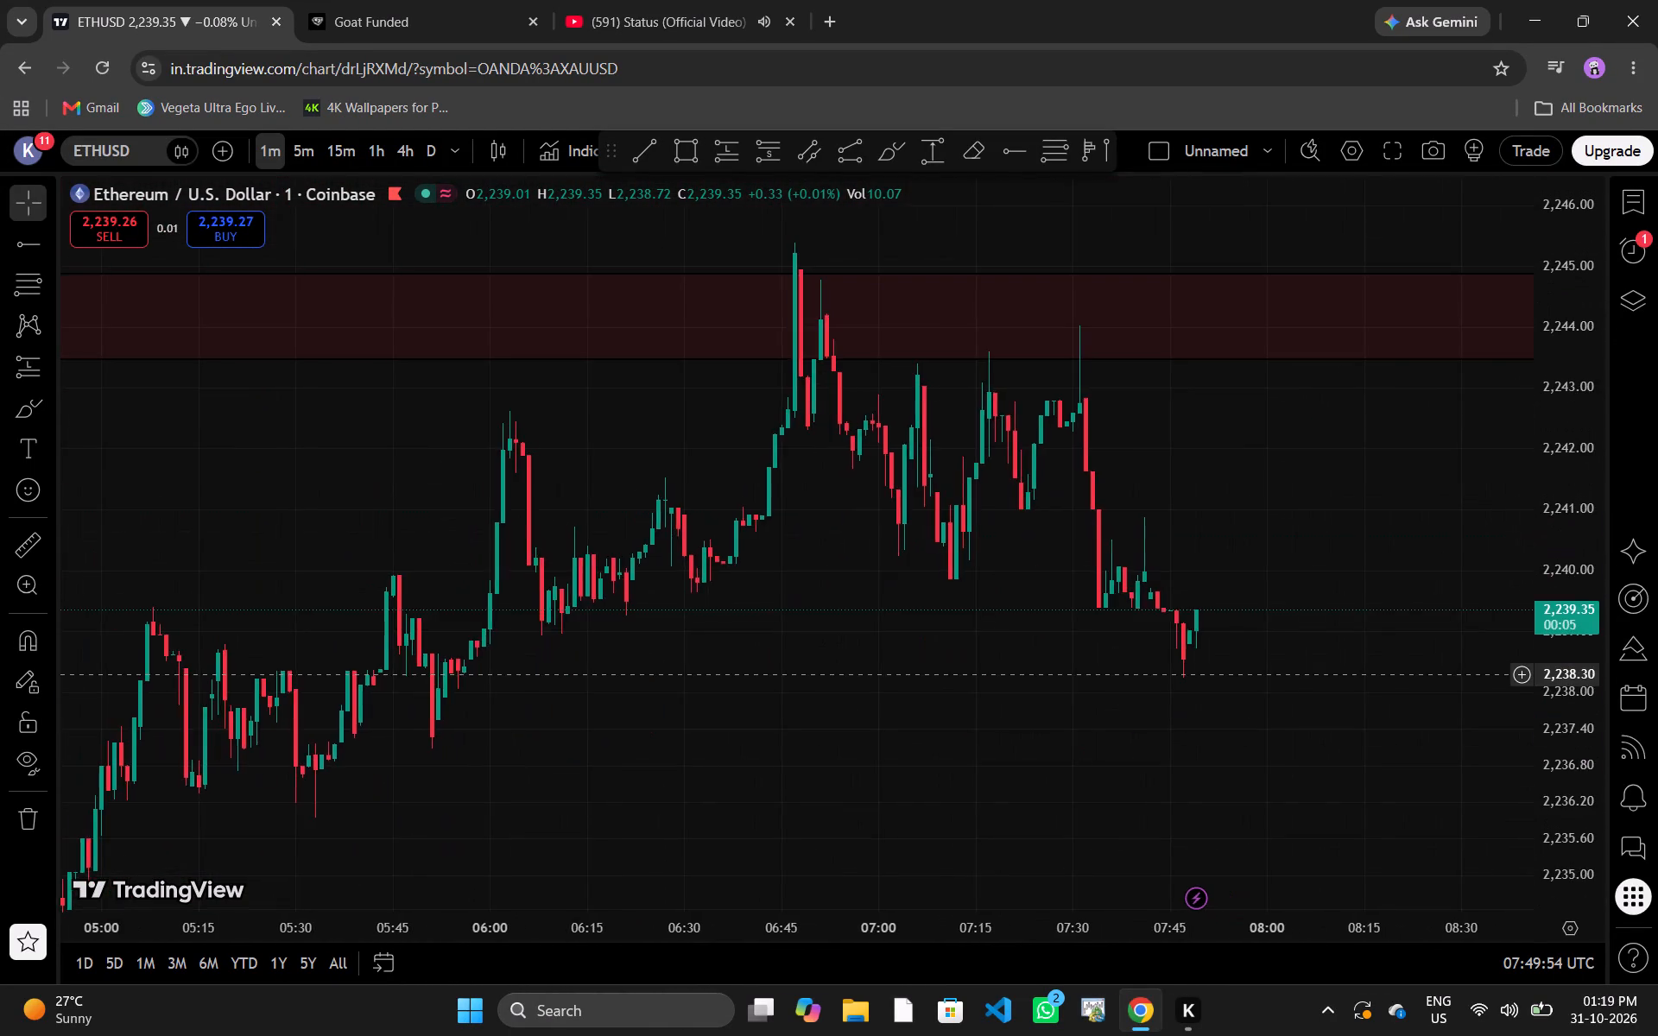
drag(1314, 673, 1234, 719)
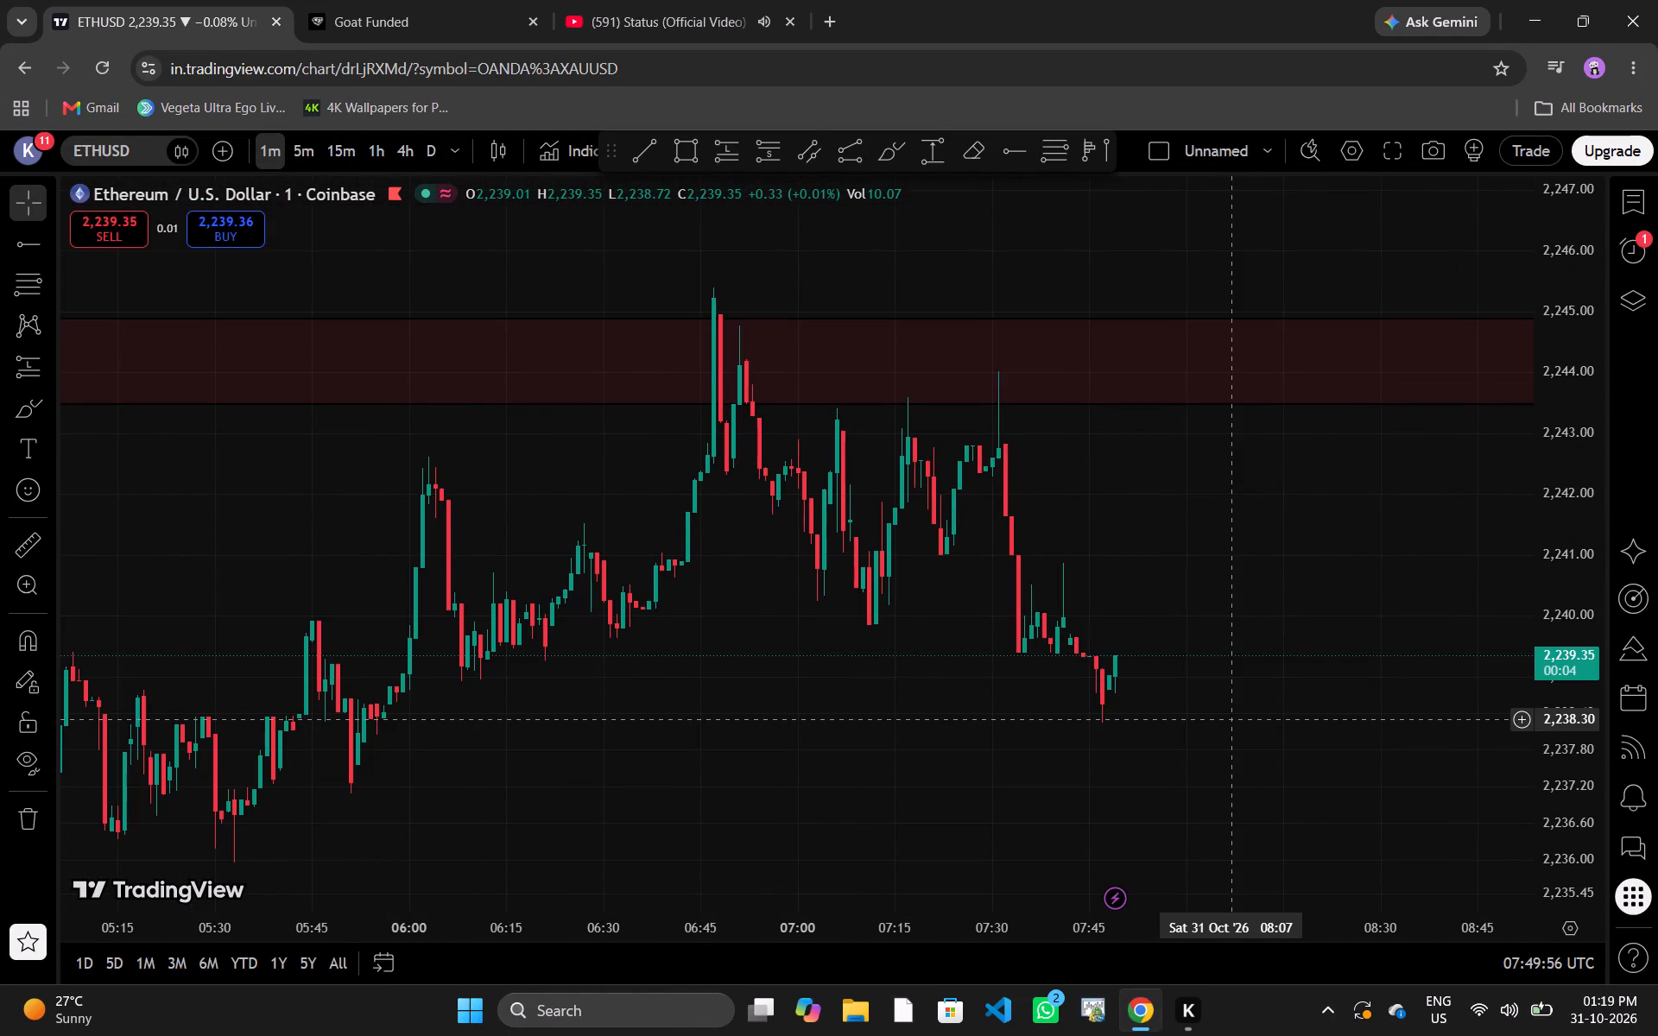
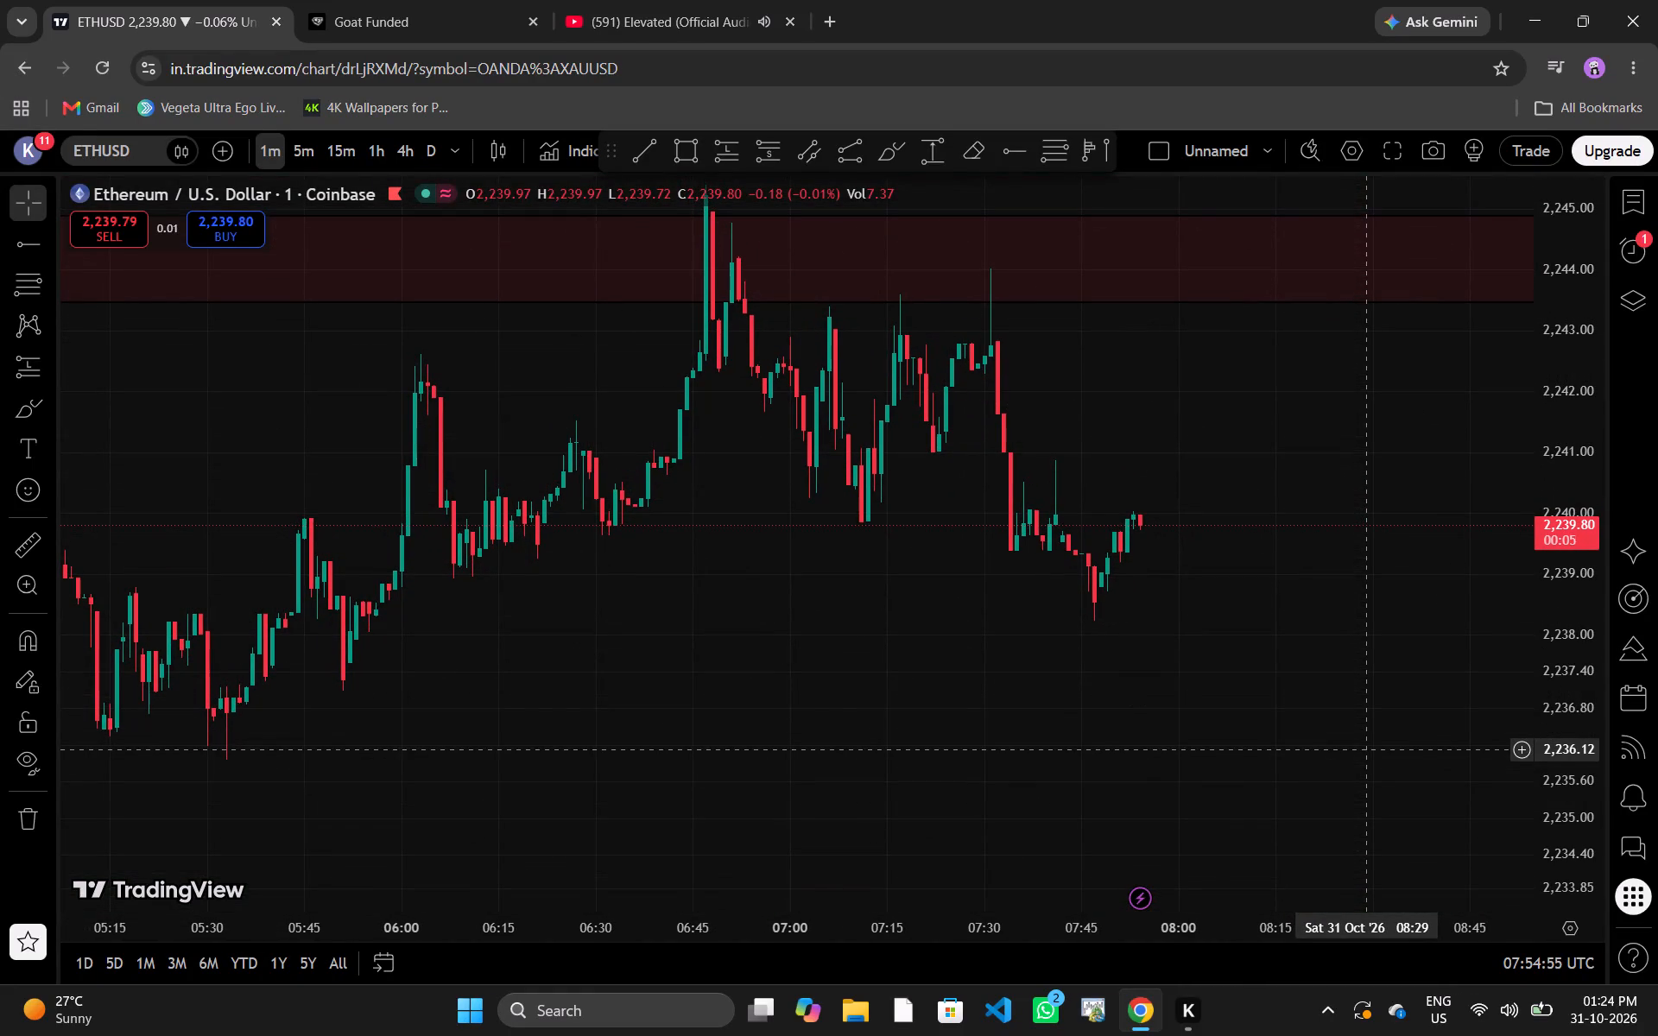
Examine recent ETHUSD price action on the 1-minute chart against the red zone above and the green zone below.
drag(1340, 709, 1231, 755)
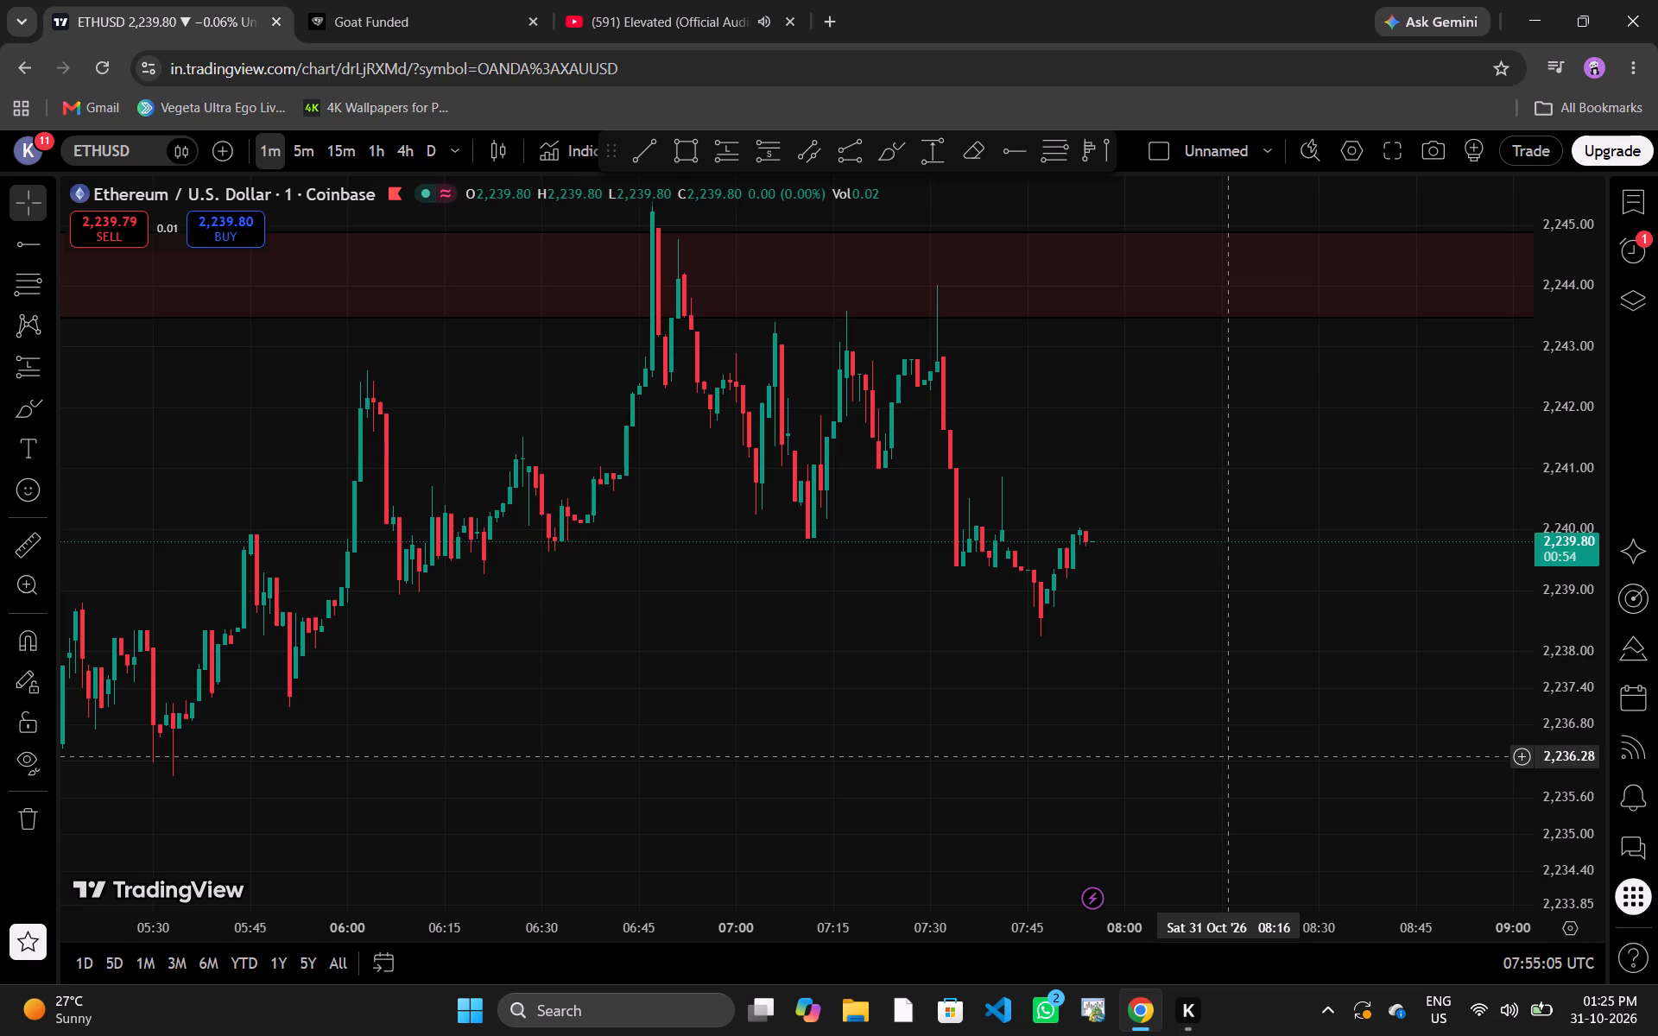
click(1231, 755)
drag(1231, 755, 1182, 540)
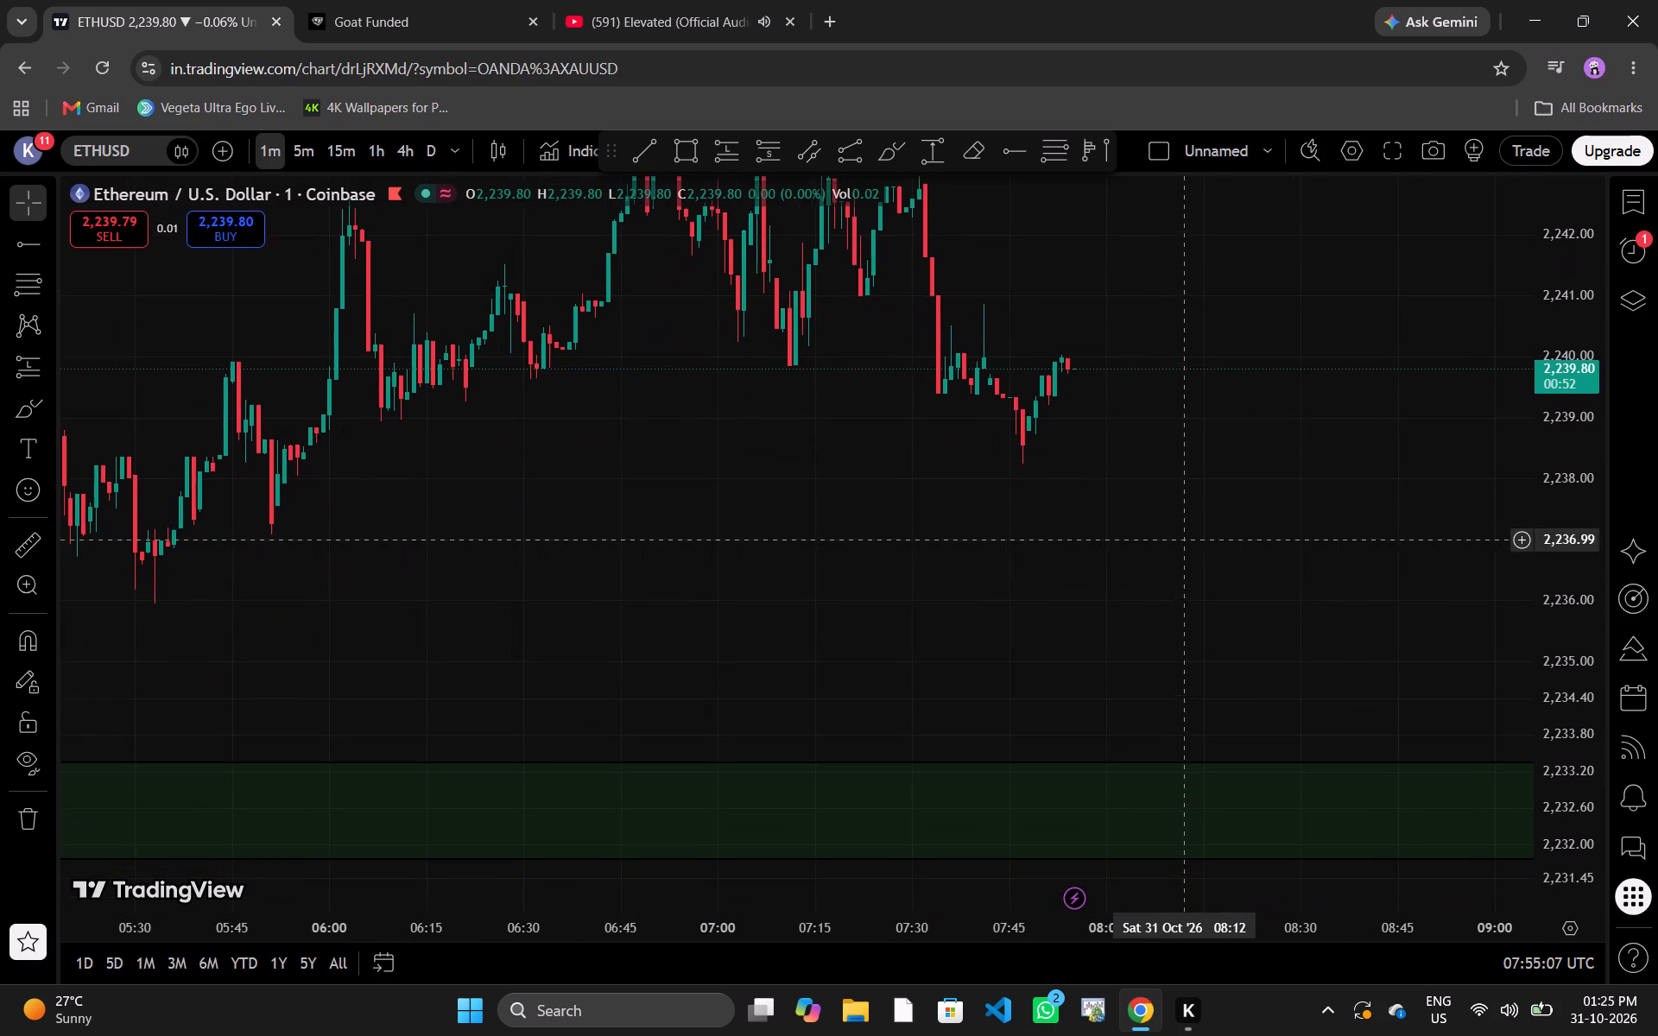
drag(832, 939, 1457, 894)
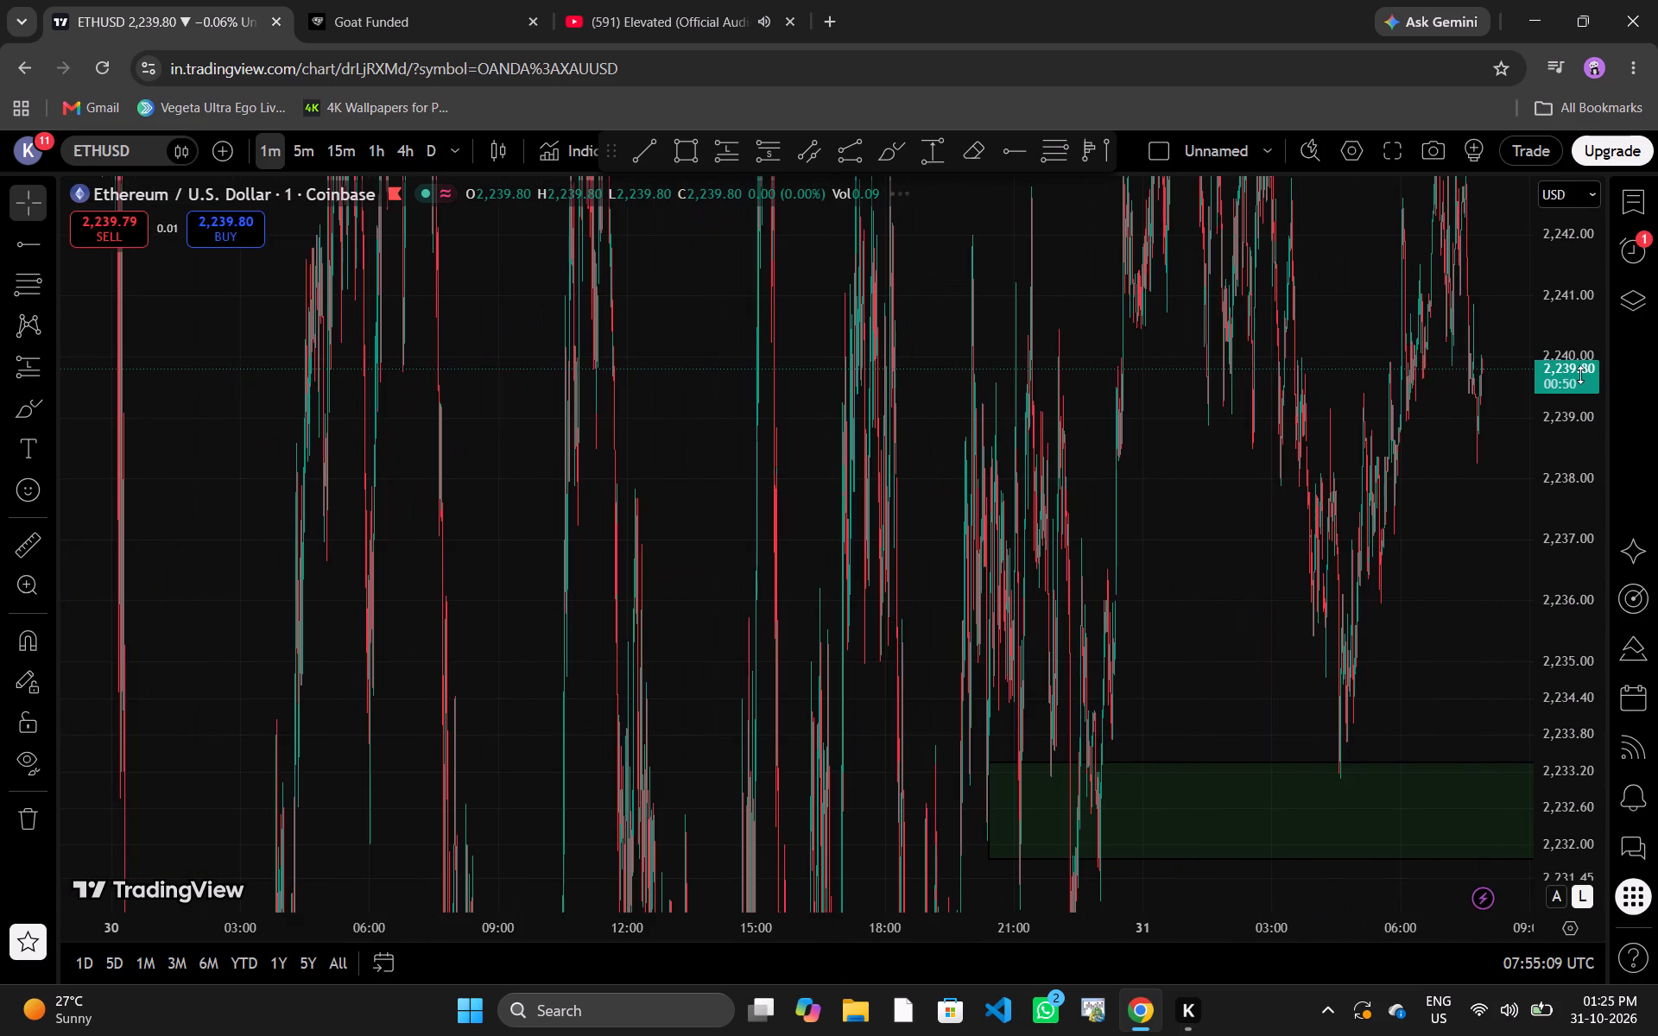
drag(1572, 351, 1473, 876)
drag(1376, 756, 1054, 669)
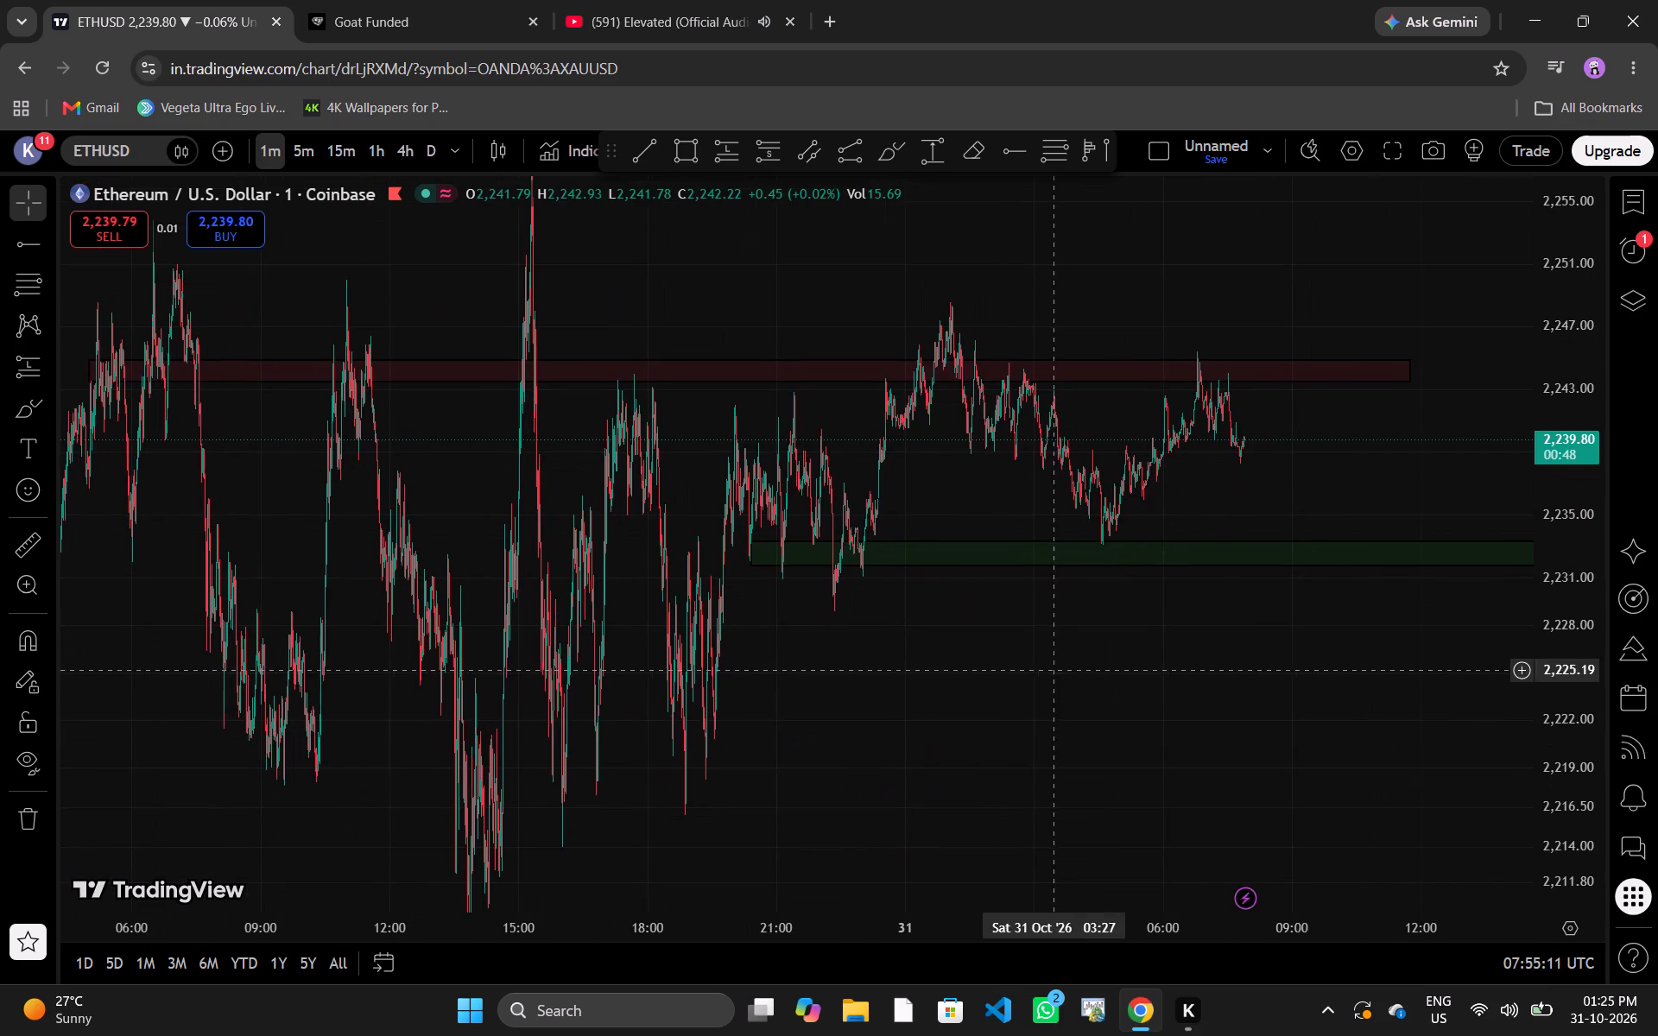
drag(1250, 935, 857, 959)
drag(980, 623, 1092, 676)
drag(1605, 793, 1537, 294)
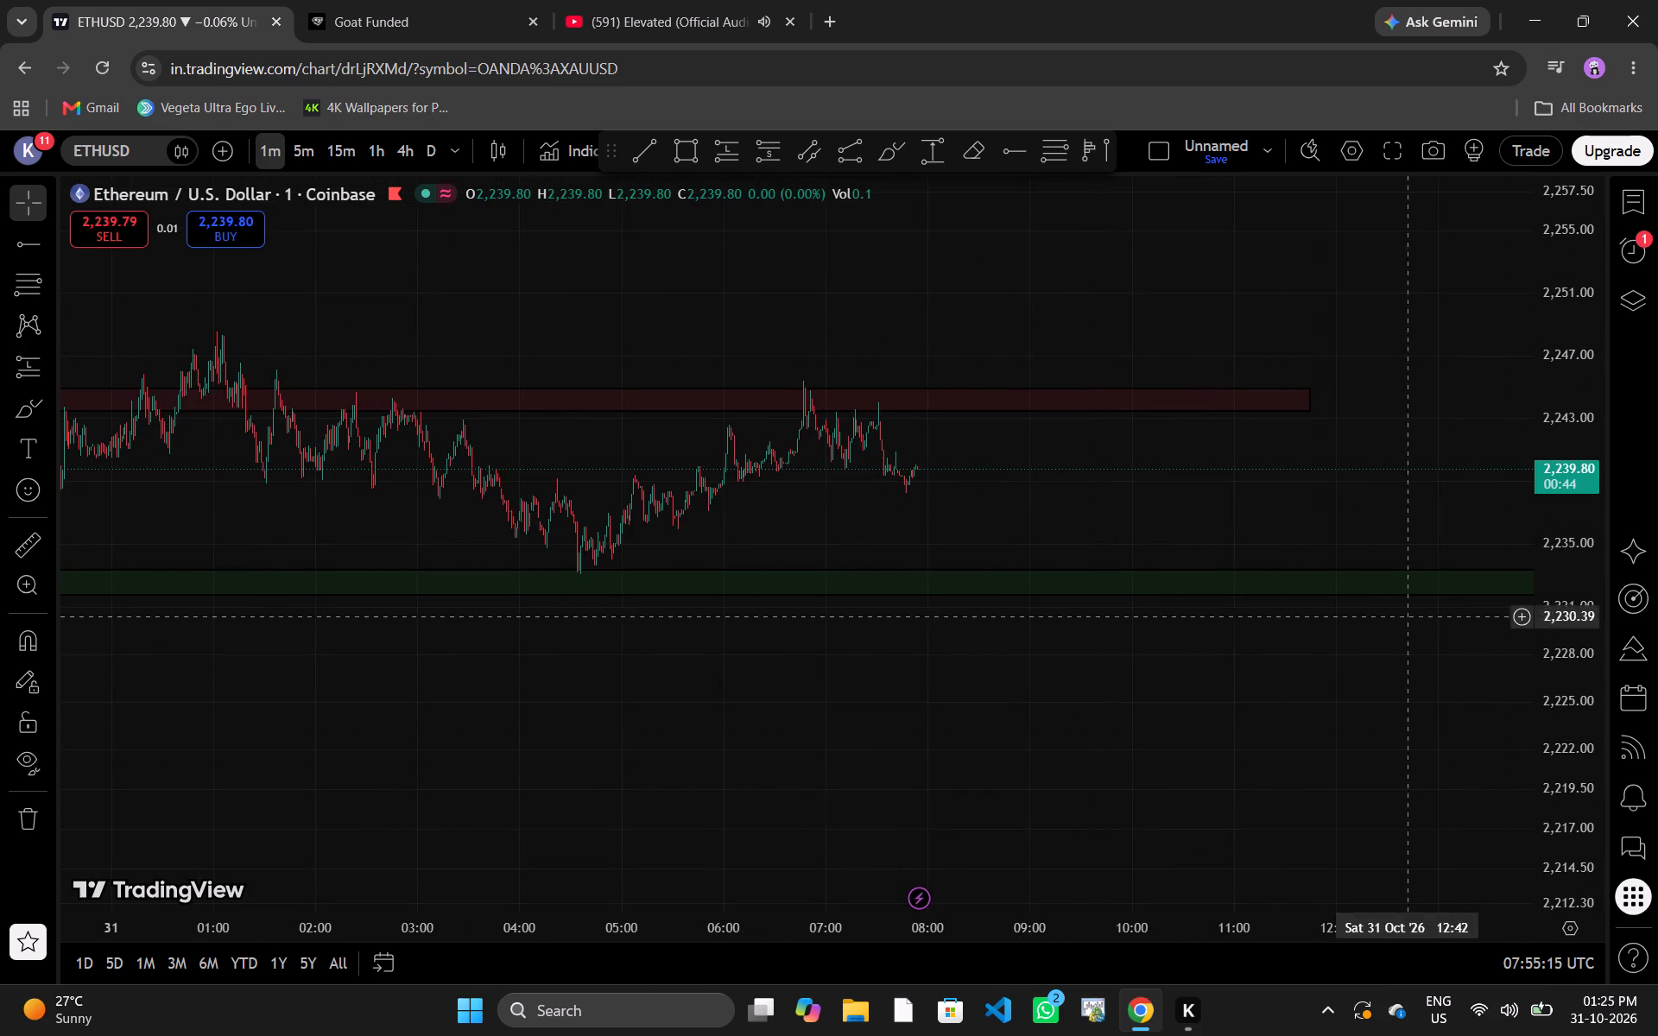
drag(1567, 756, 1484, 245)
drag(1229, 433, 1187, 553)
drag(1056, 933, 532, 903)
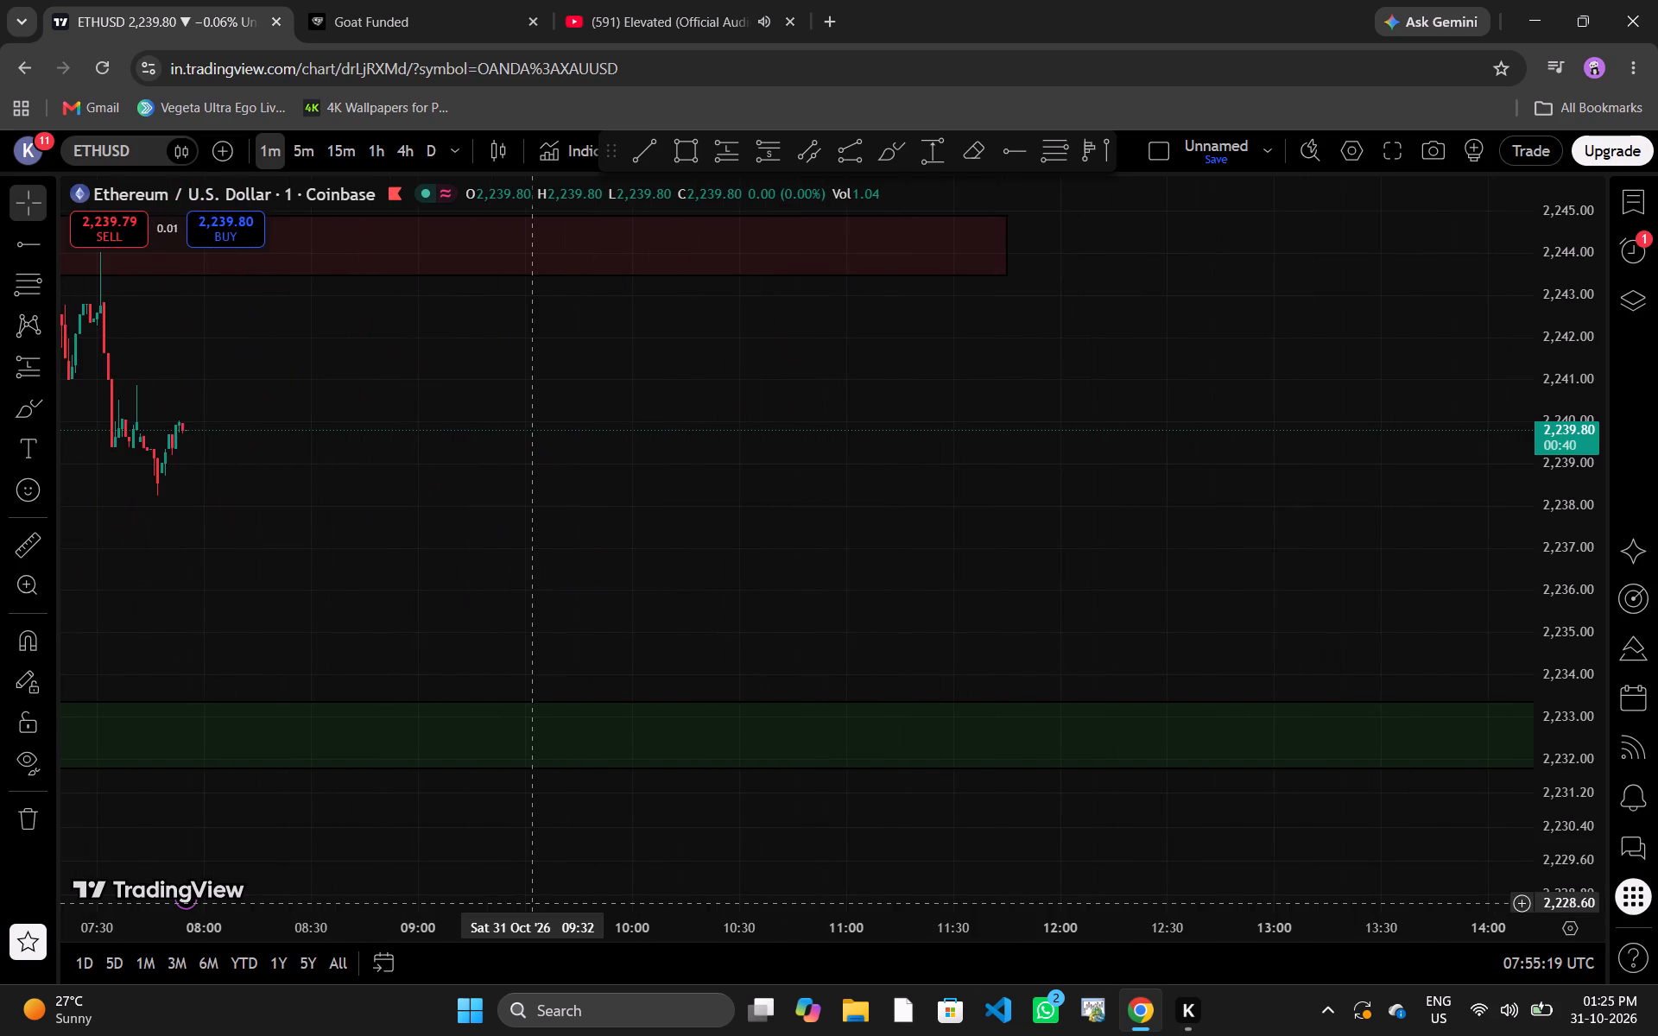
drag(530, 679, 1178, 600)
drag(932, 546, 933, 624)
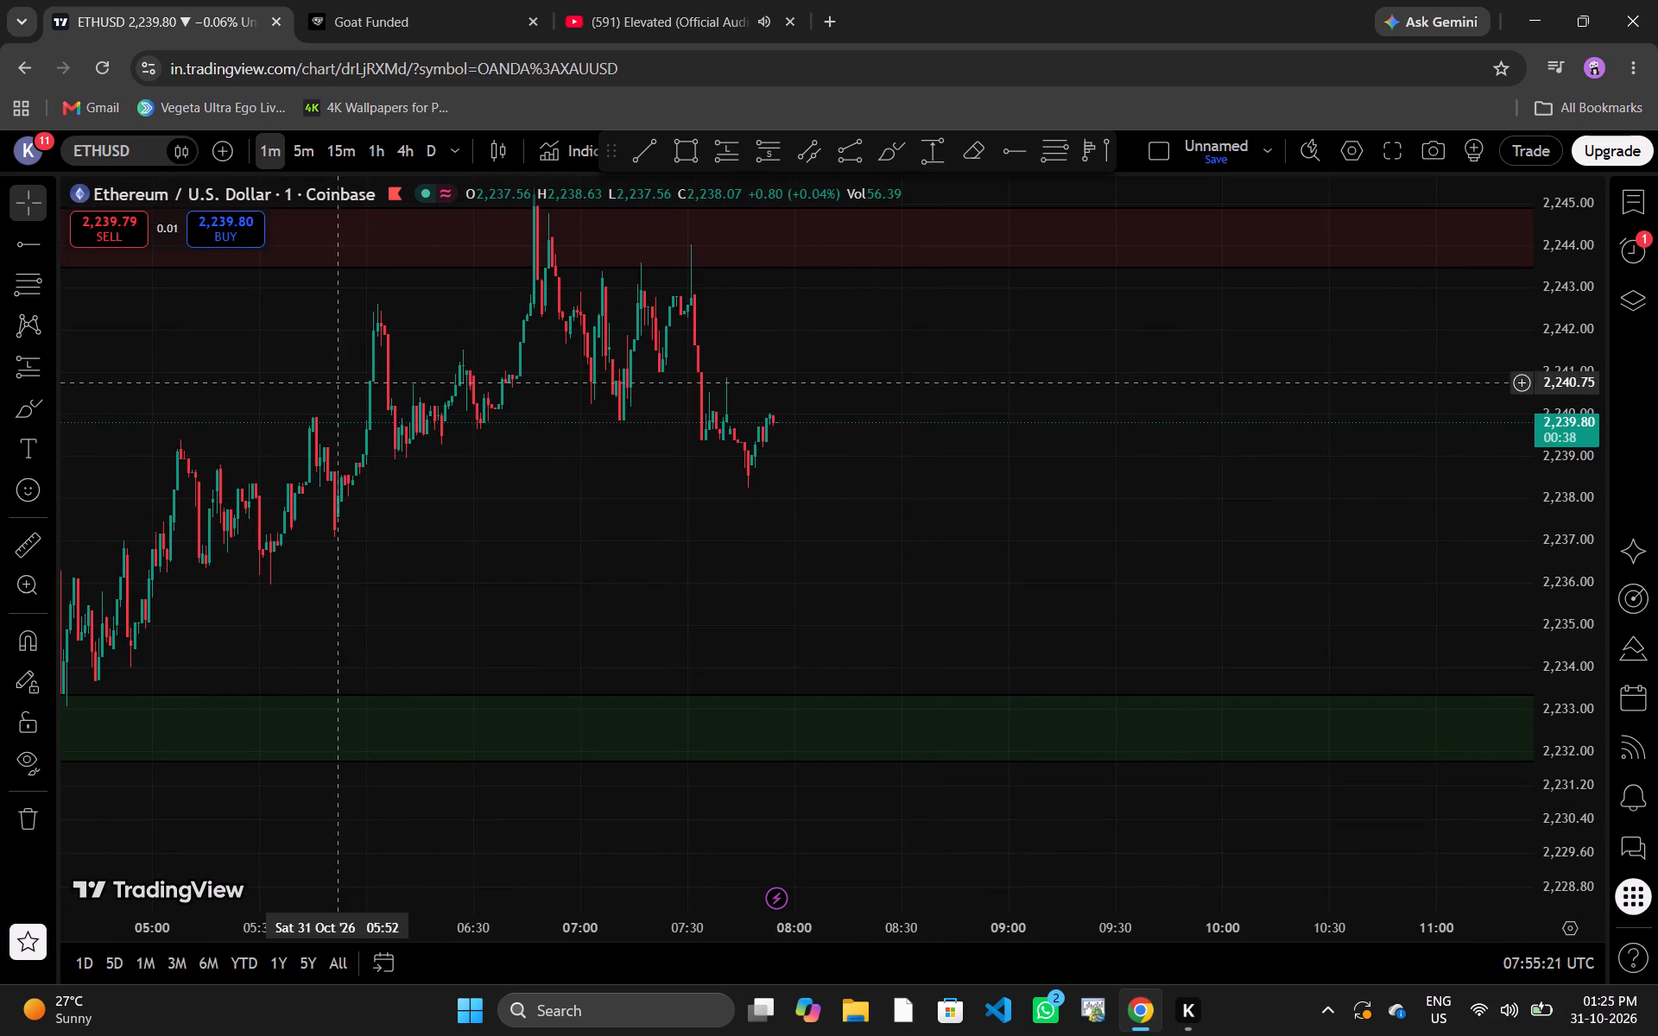
Start a buy order on ETHUSD and connect Paper Trading as the broker.
click(220, 234)
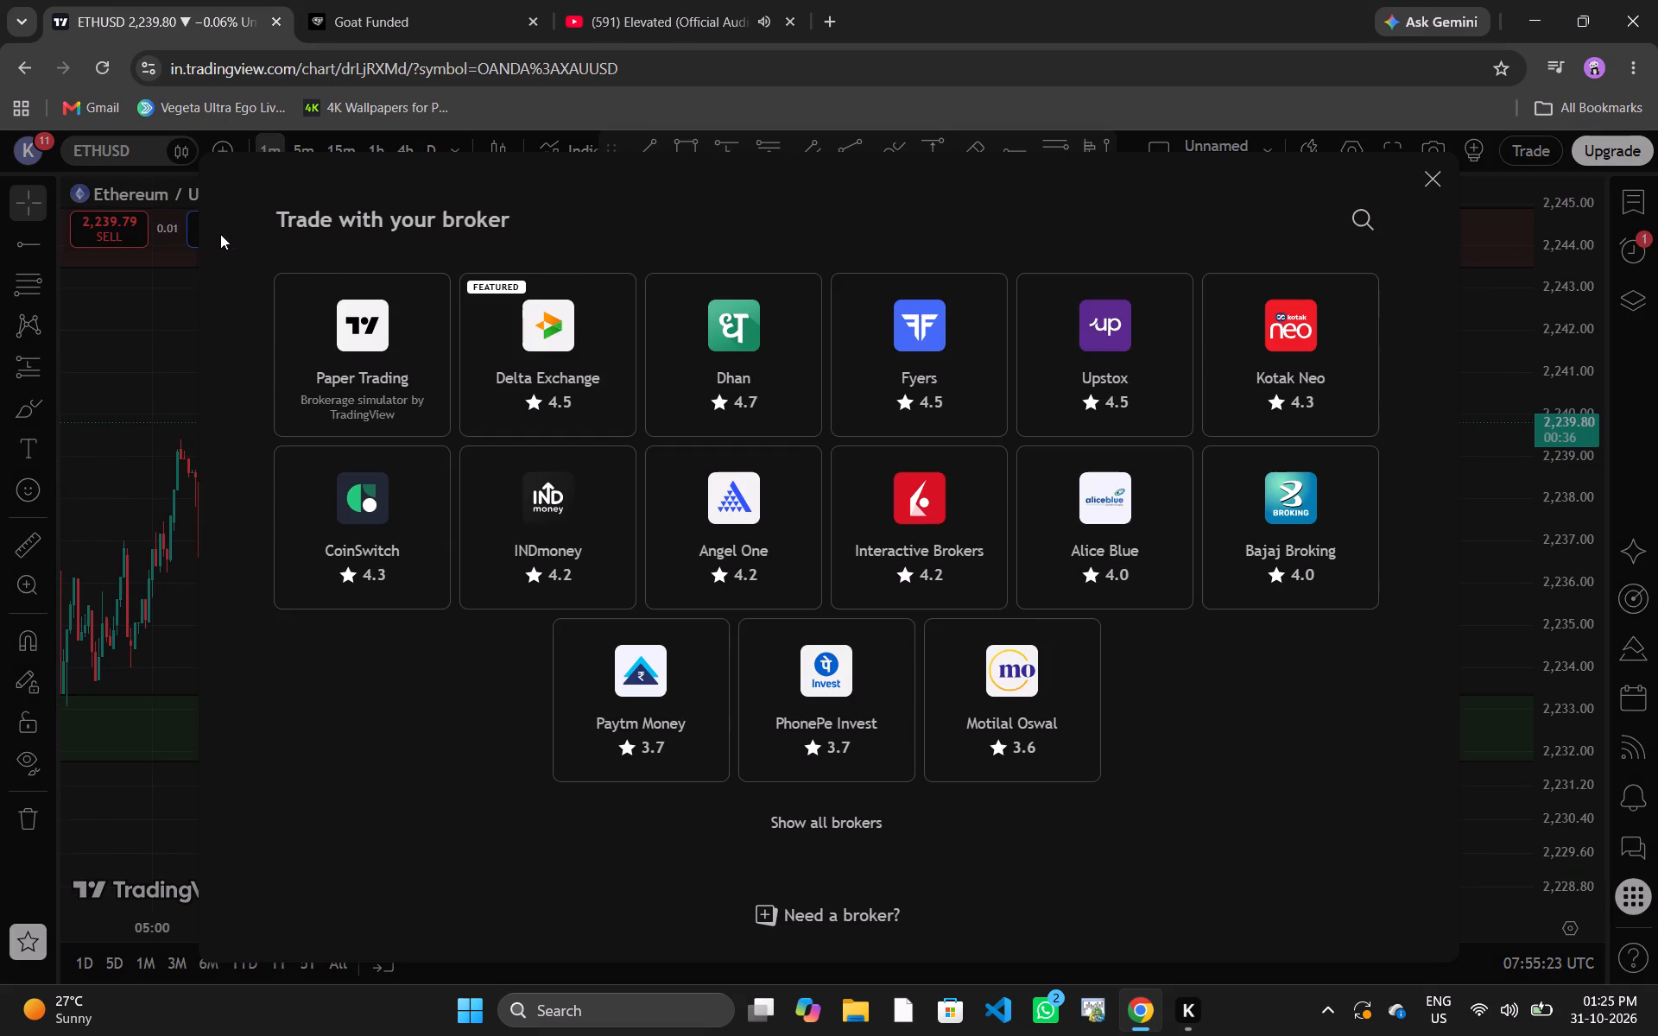
click(300, 291)
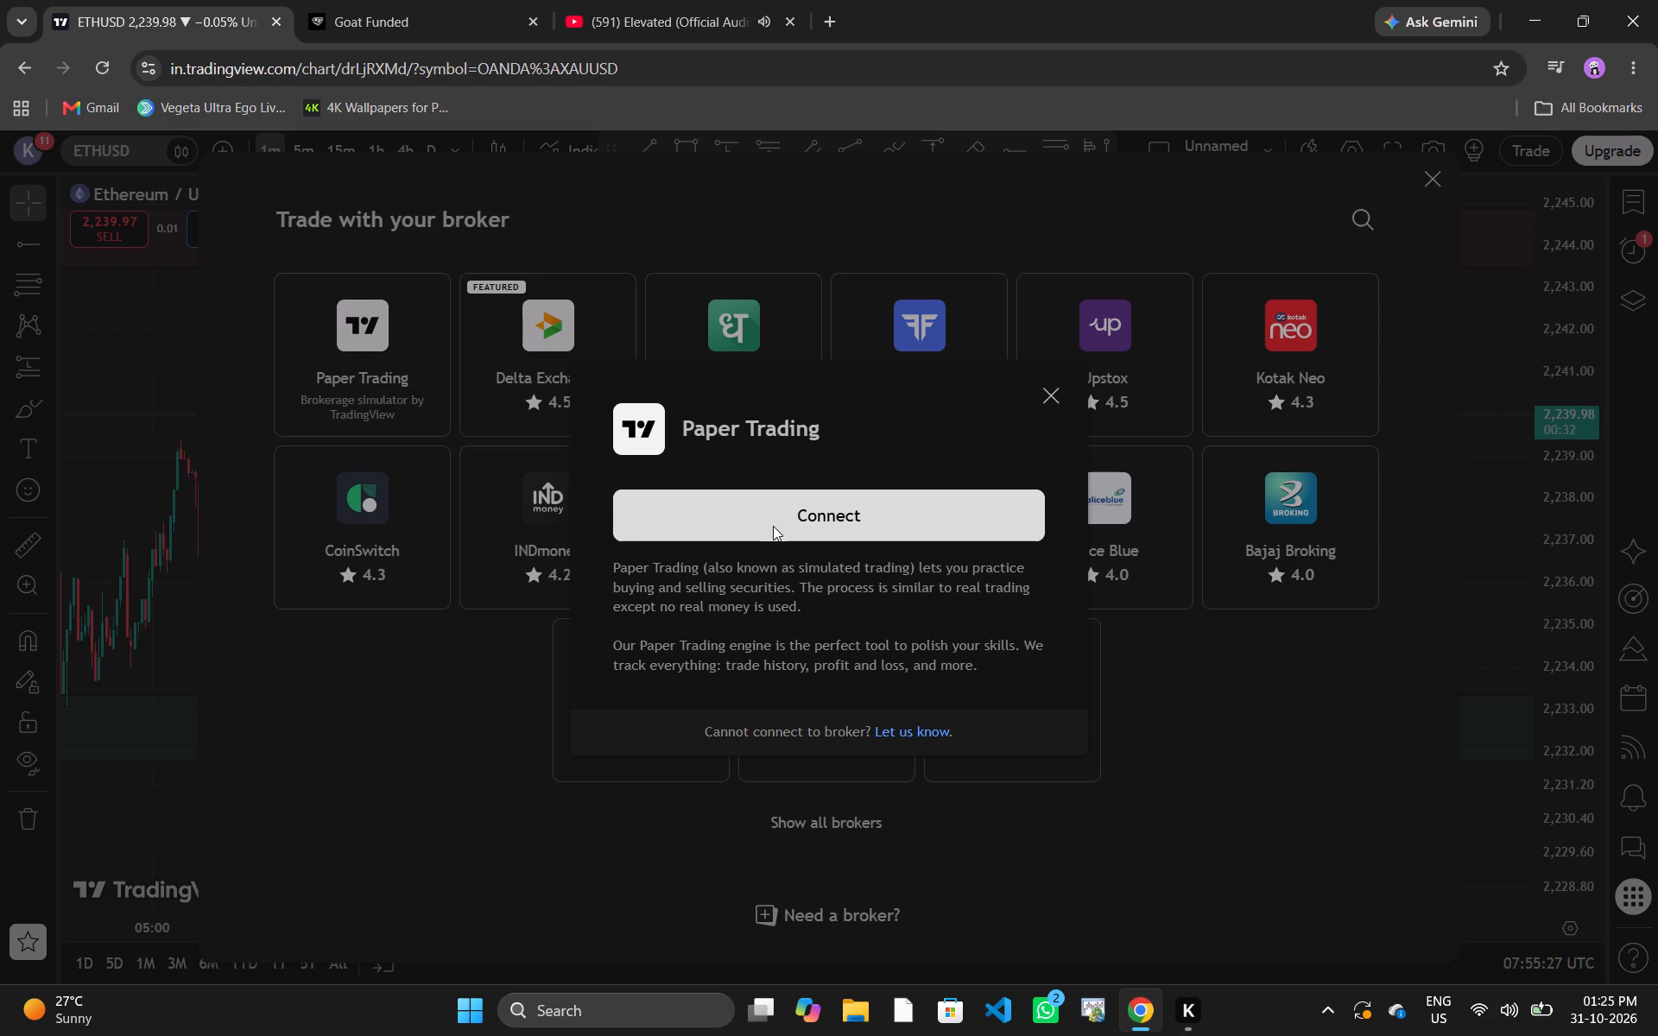
click(773, 526)
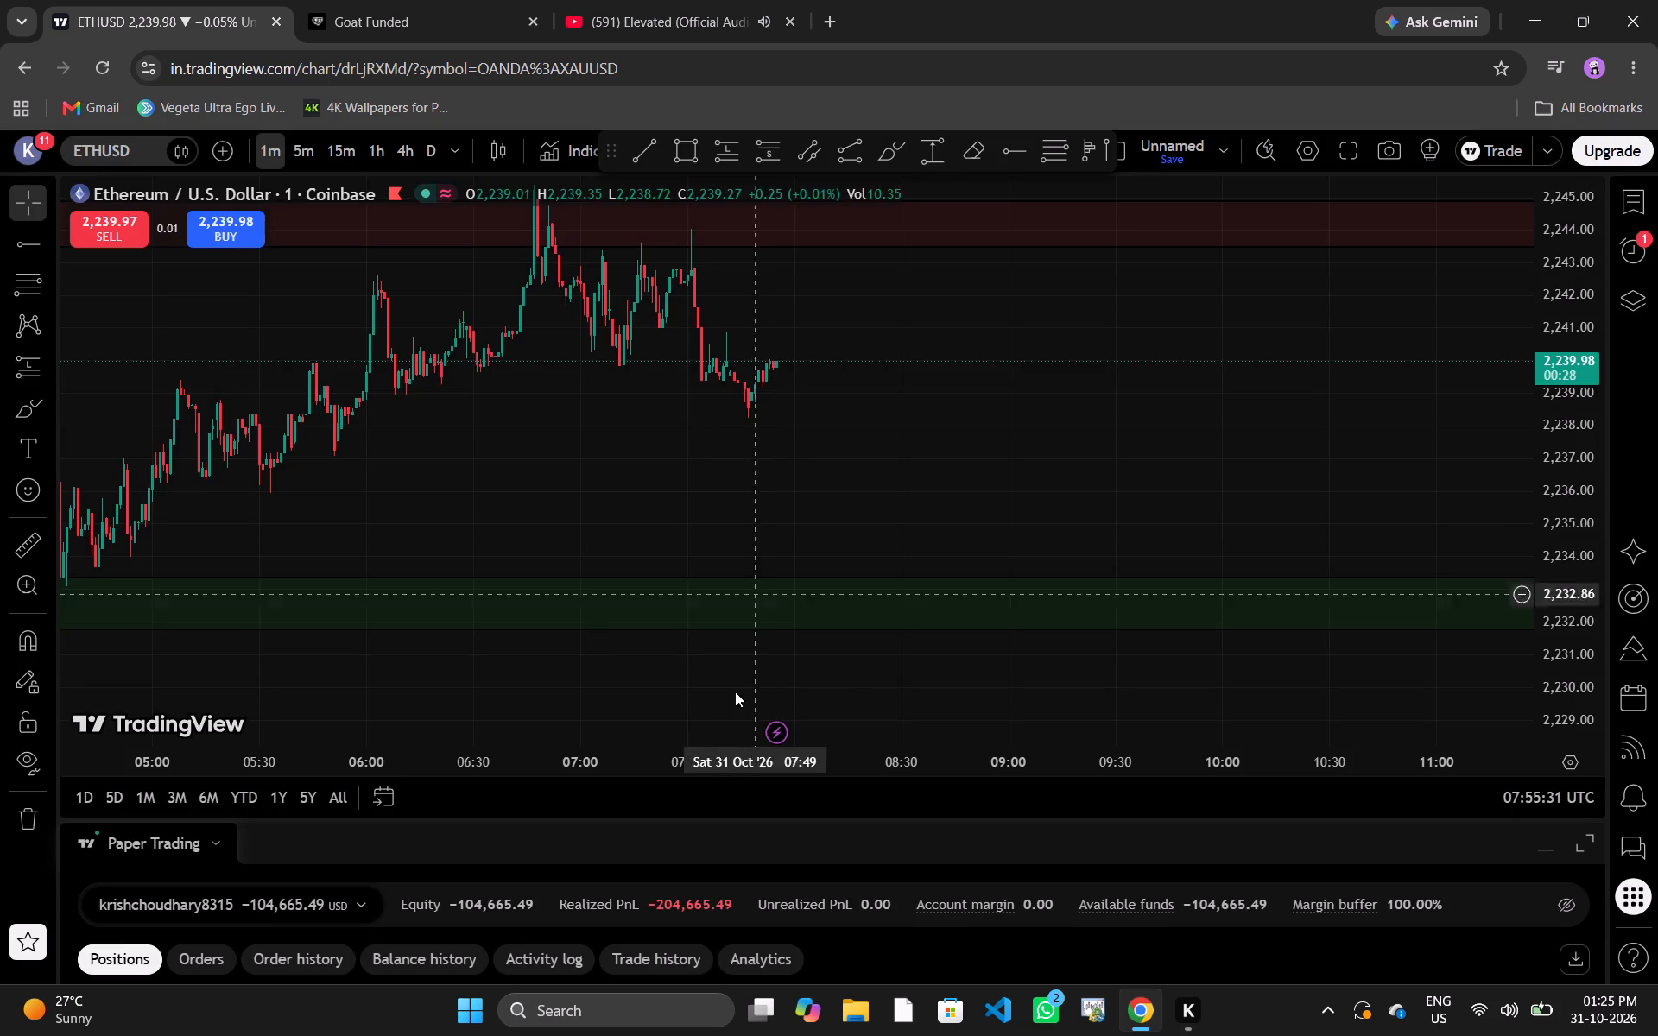
Shrink the Paper Trading account panel until it is collapsed beneath the chart.
drag(784, 820, 823, 600)
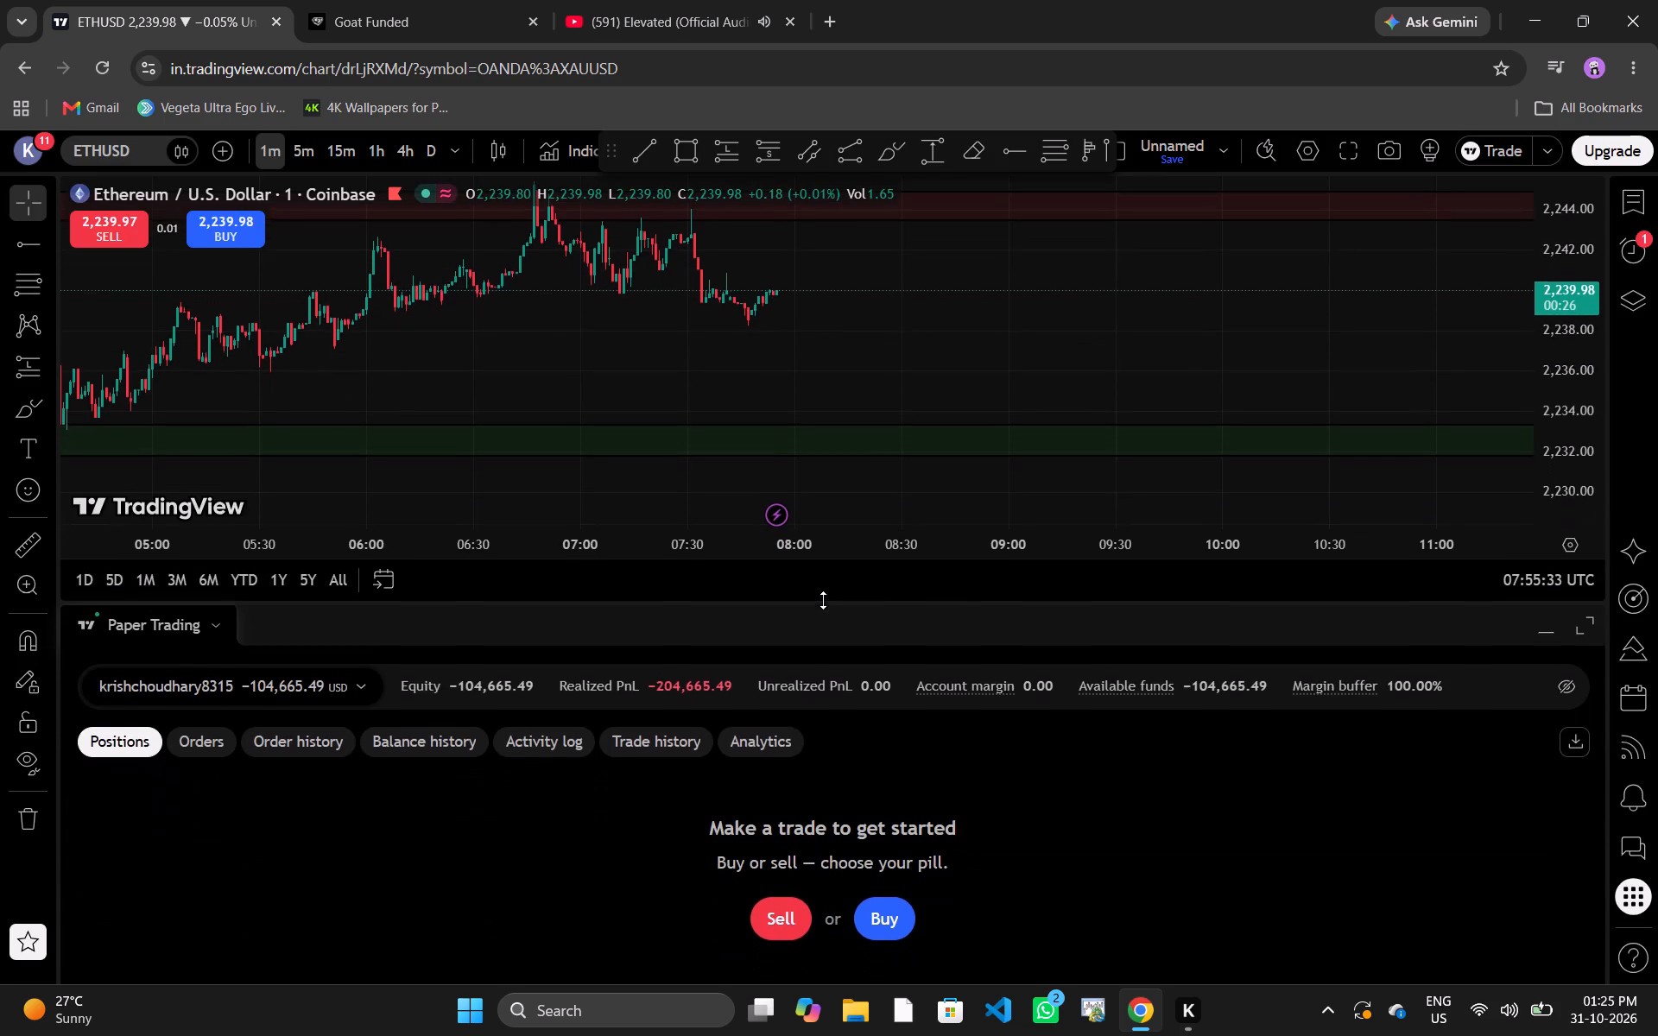
drag(823, 600, 809, 723)
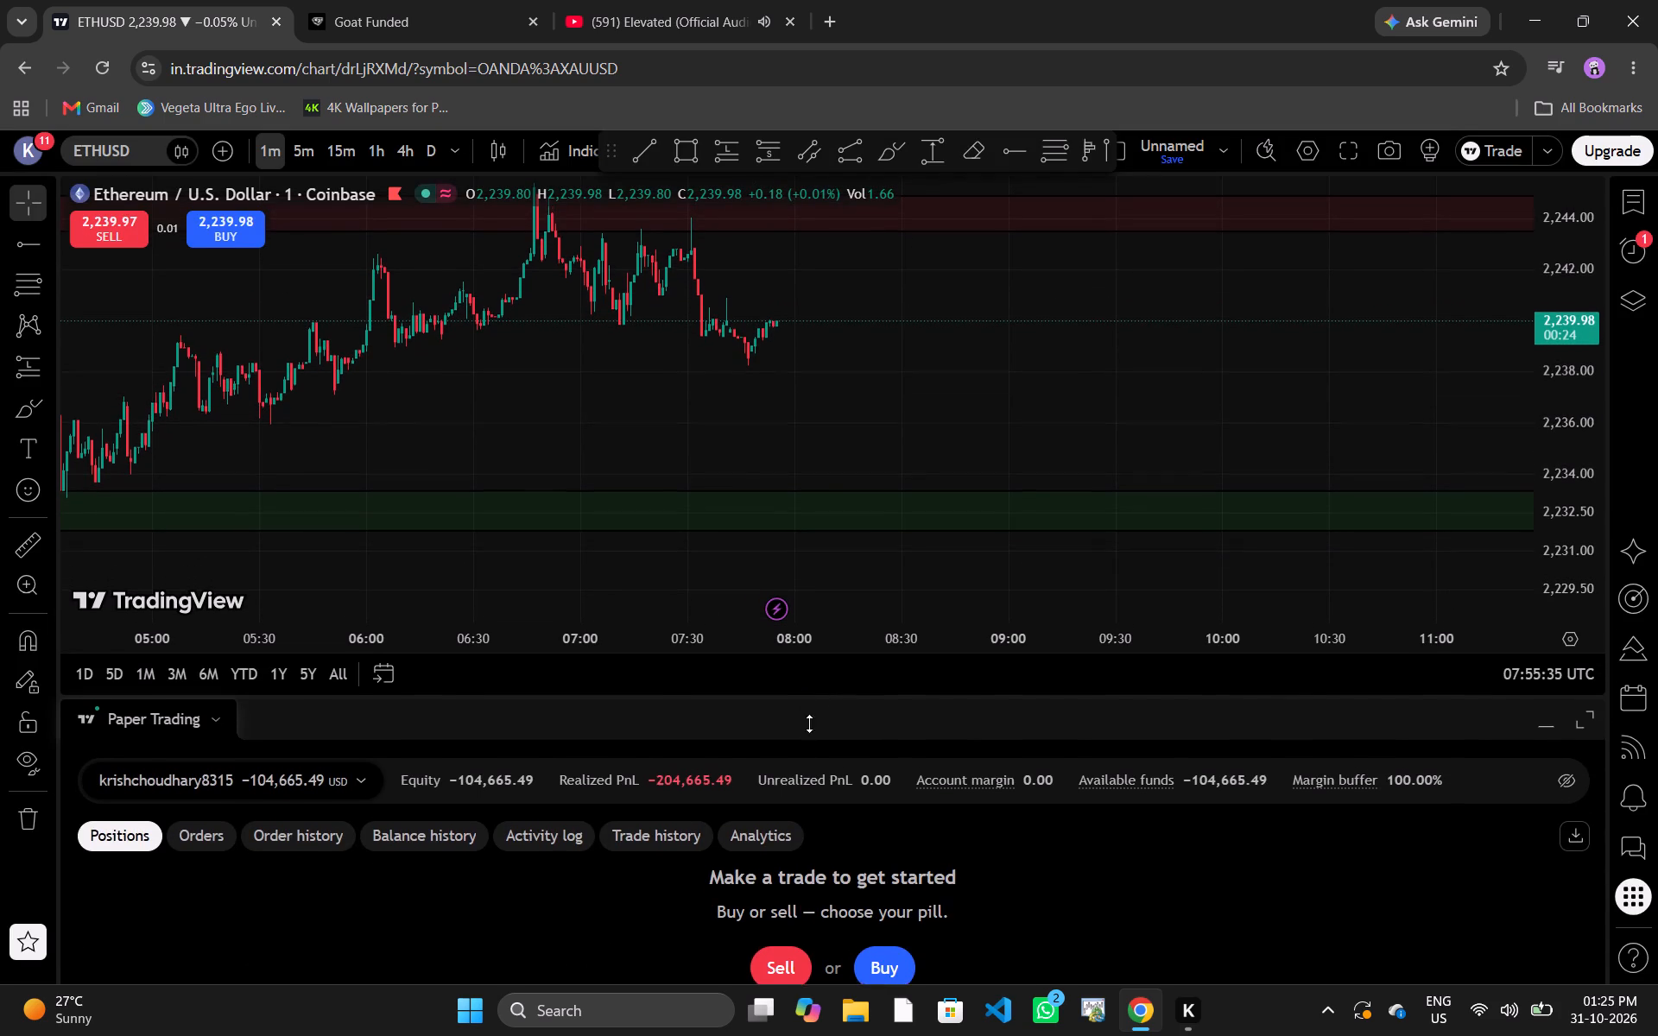
drag(809, 723, 815, 742)
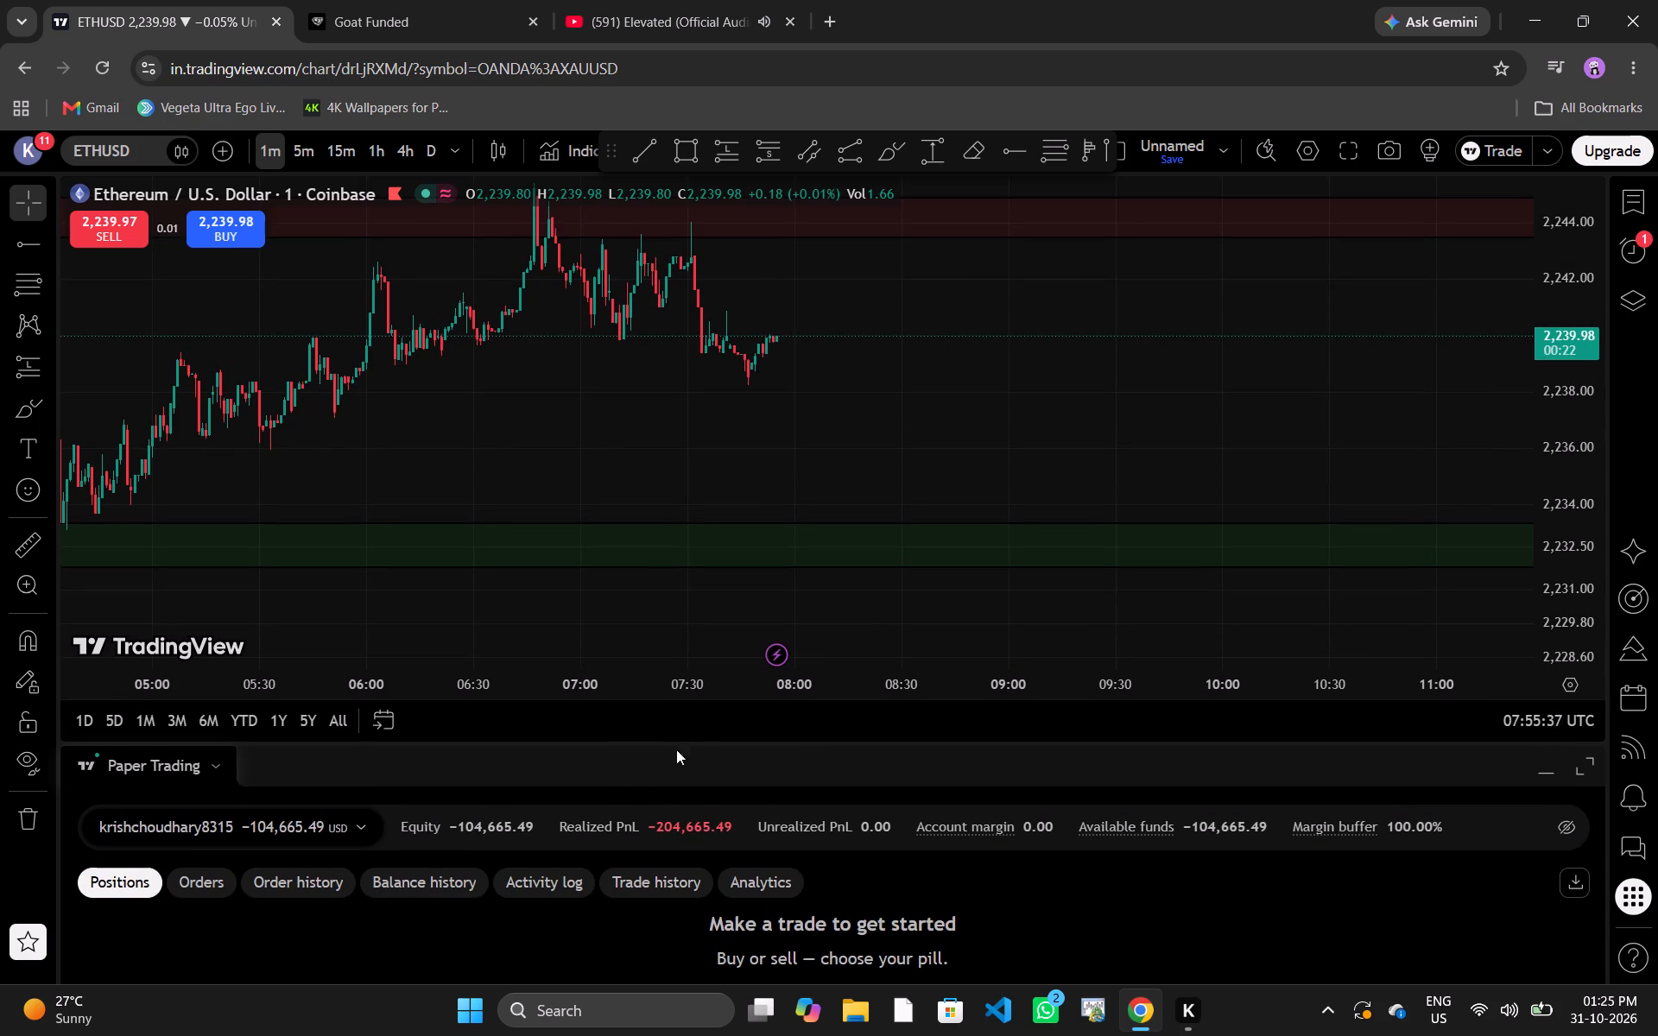
drag(735, 745, 733, 966)
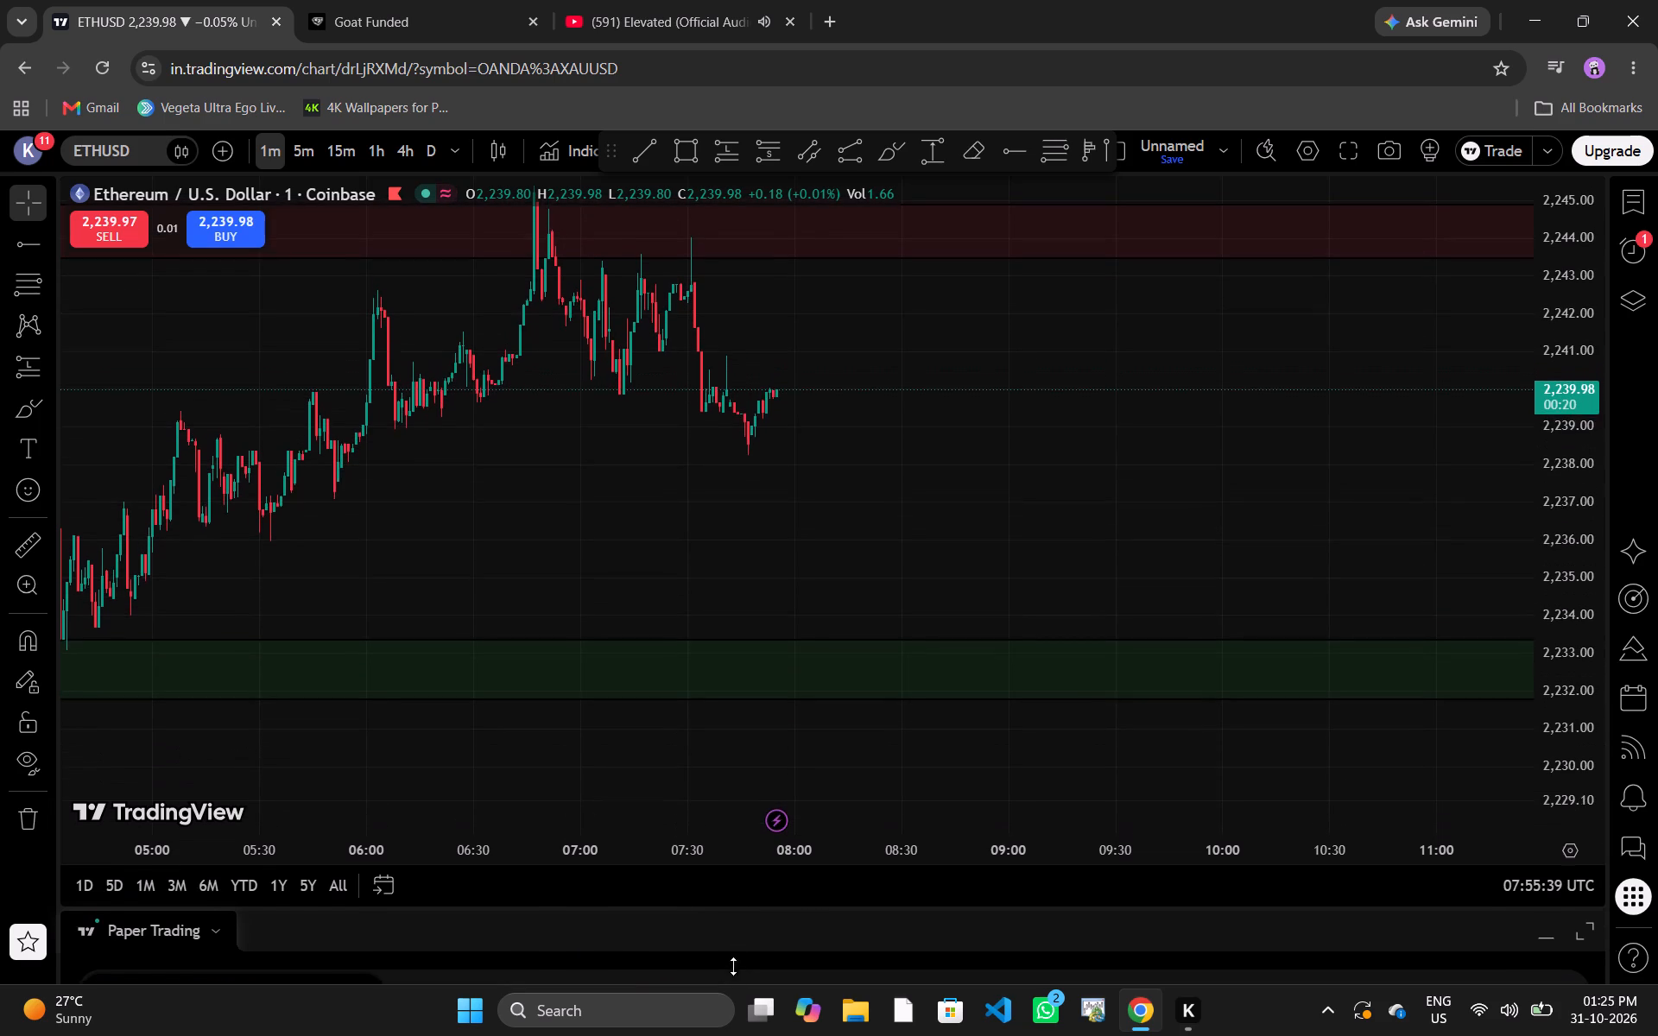
drag(733, 966, 732, 977)
Log out of the current TradingView account without saving the chart layout changes.
click(29, 153)
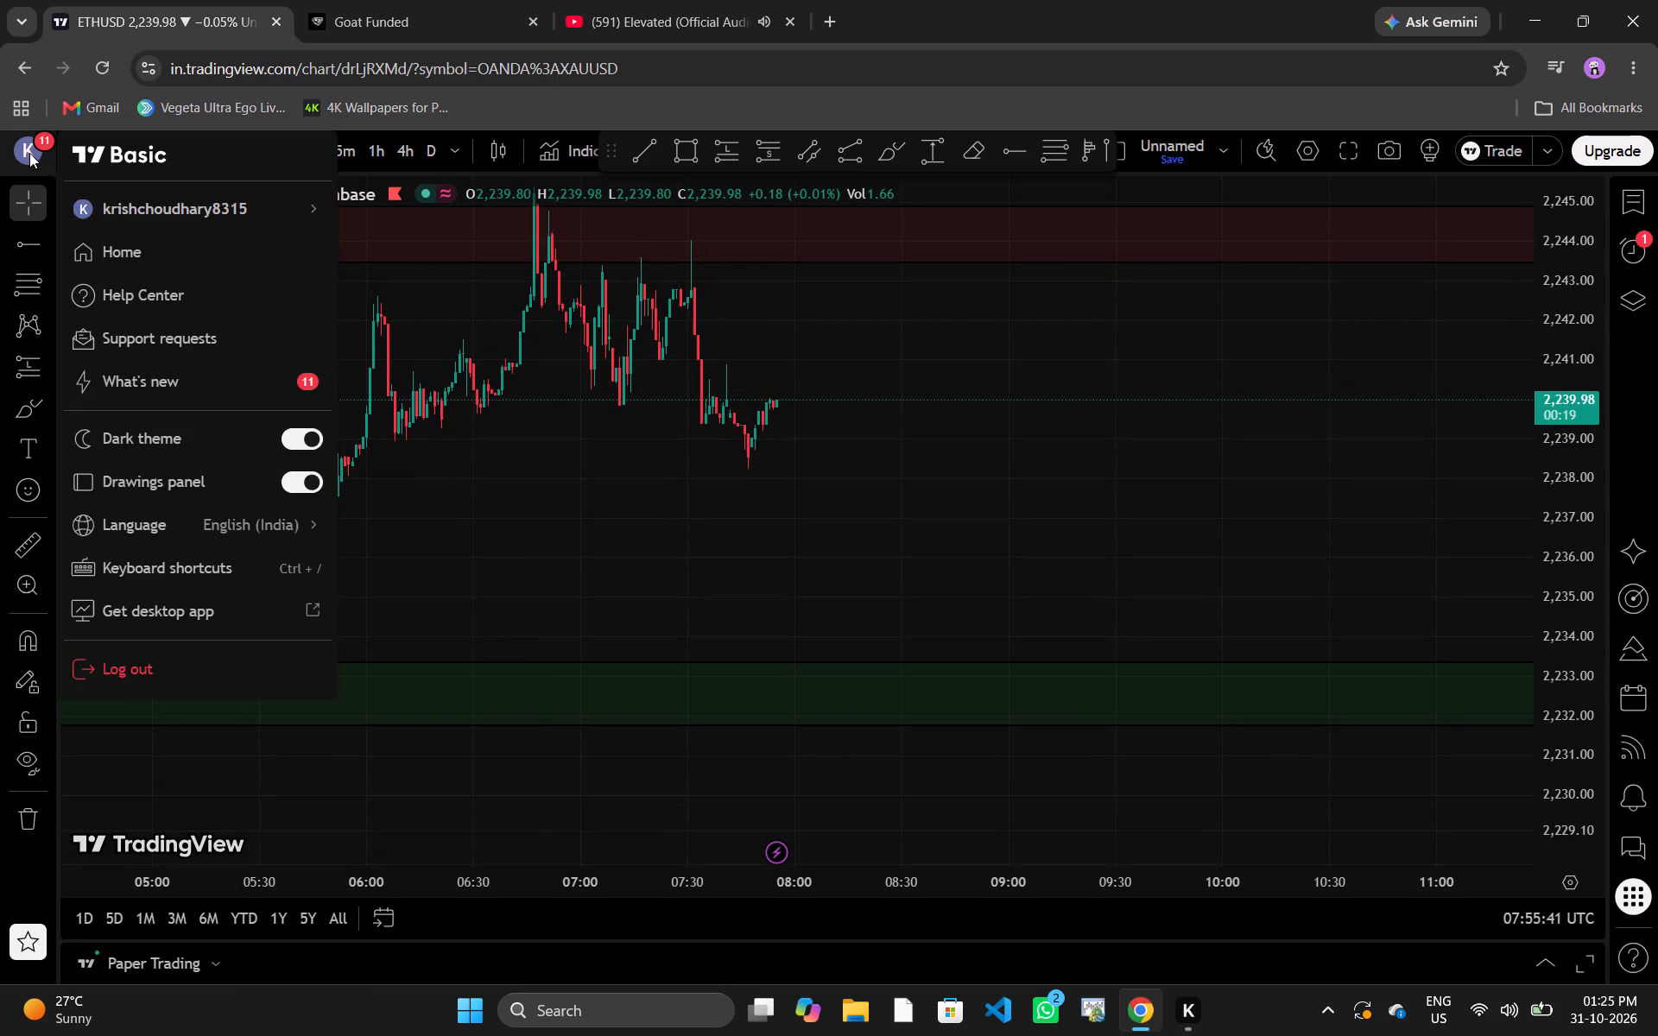
click(322, 210)
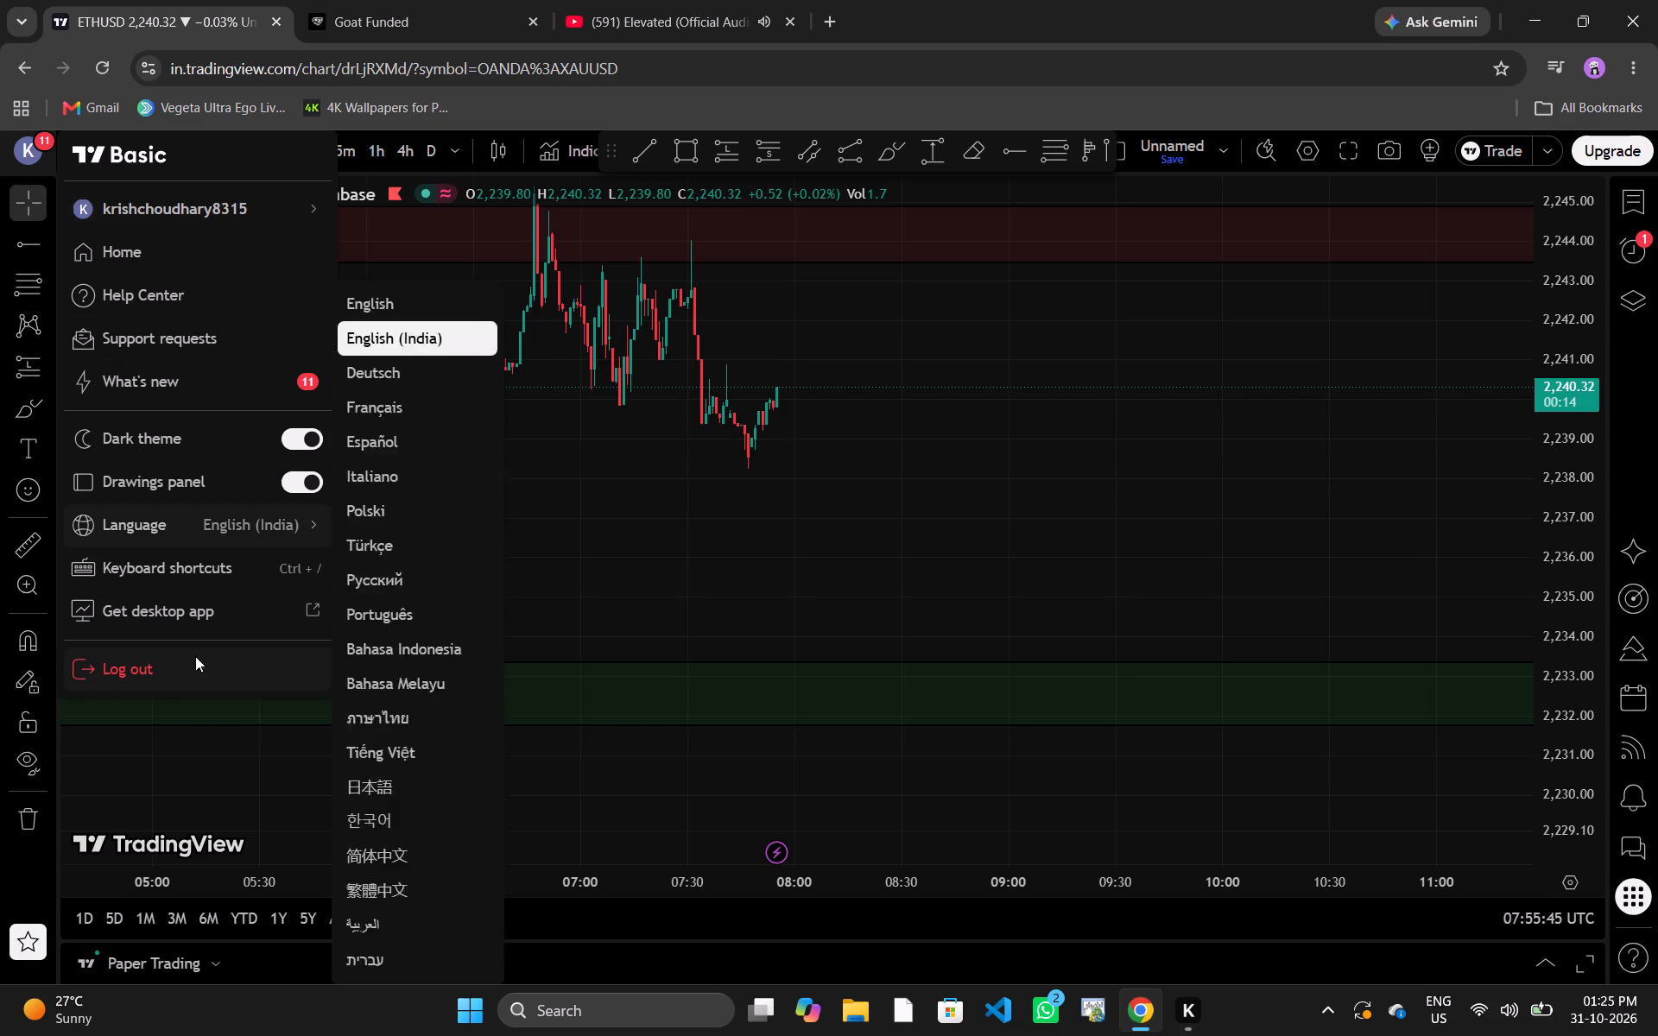
click(143, 657)
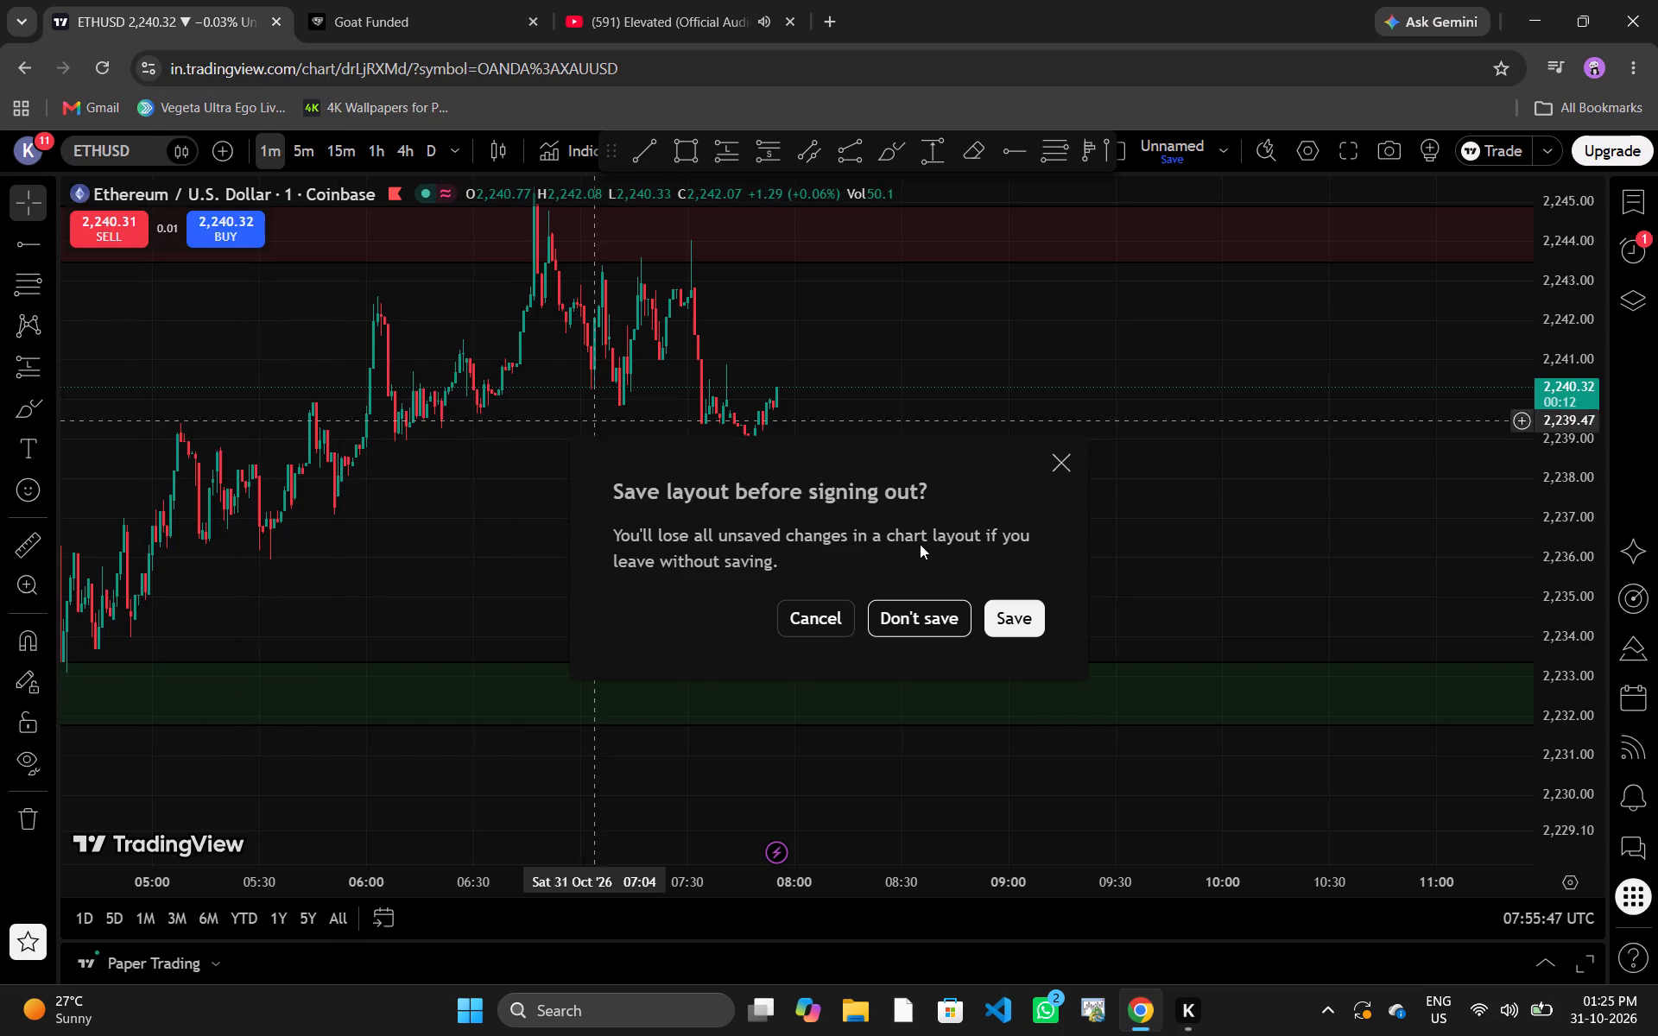
click(915, 614)
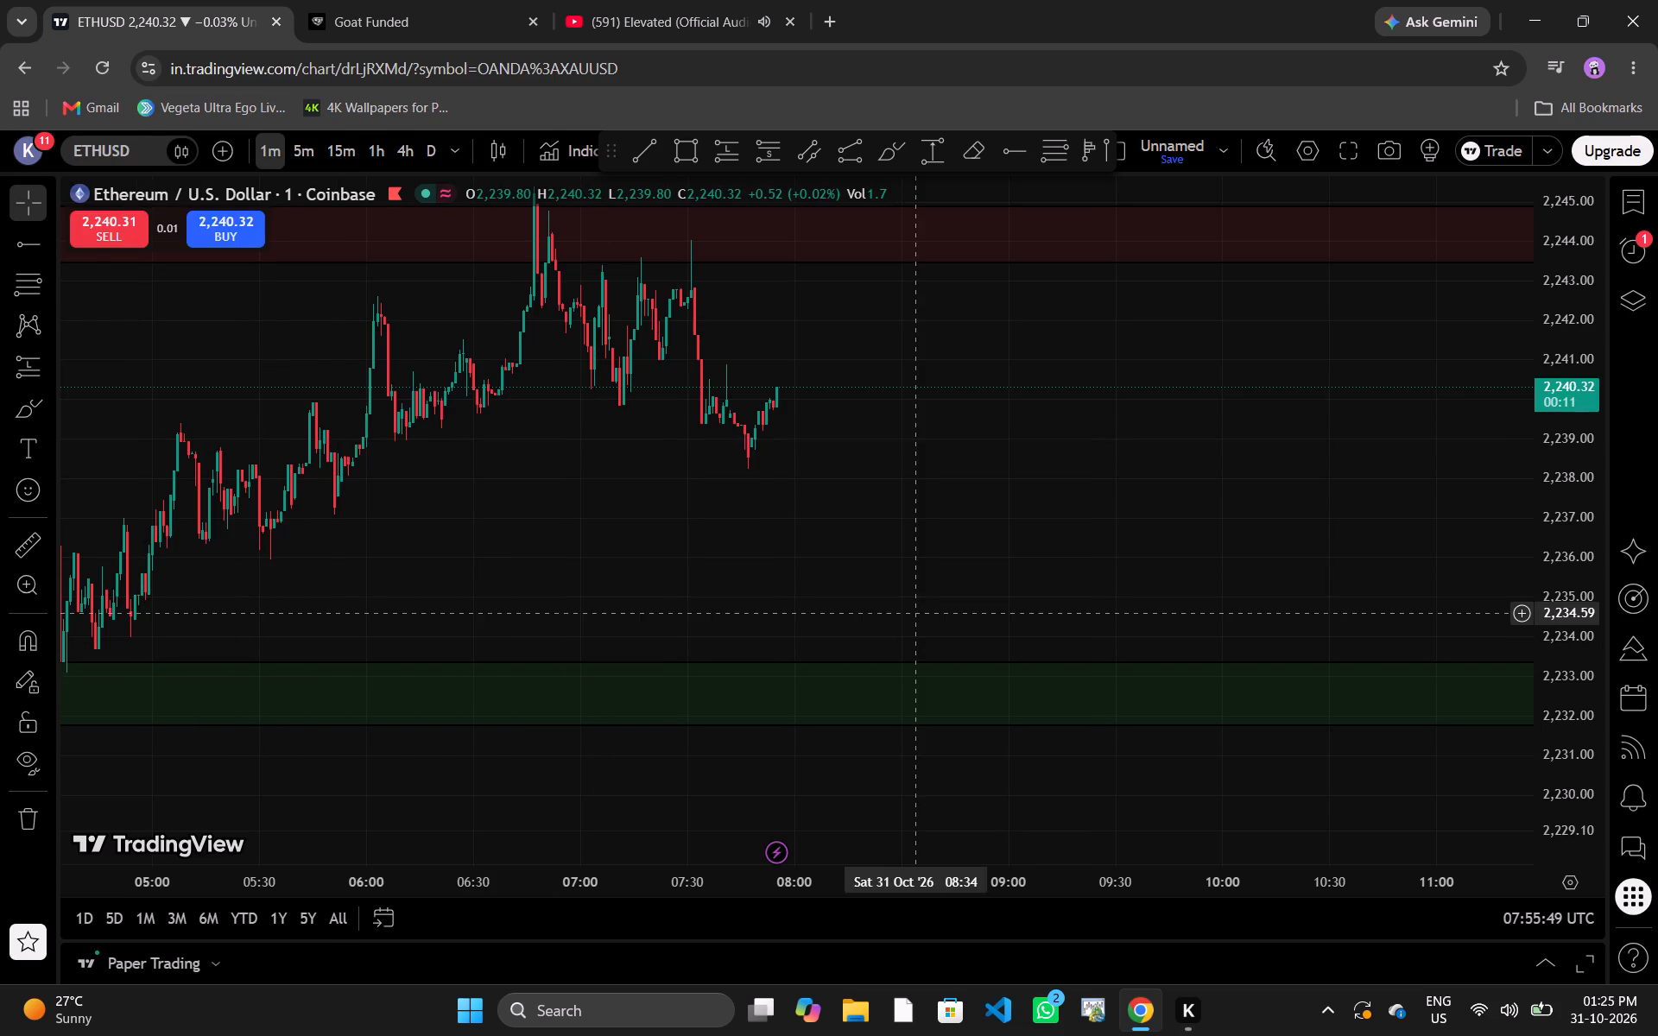
Open the TradingView log-in page to sign in to an account.
click(36, 155)
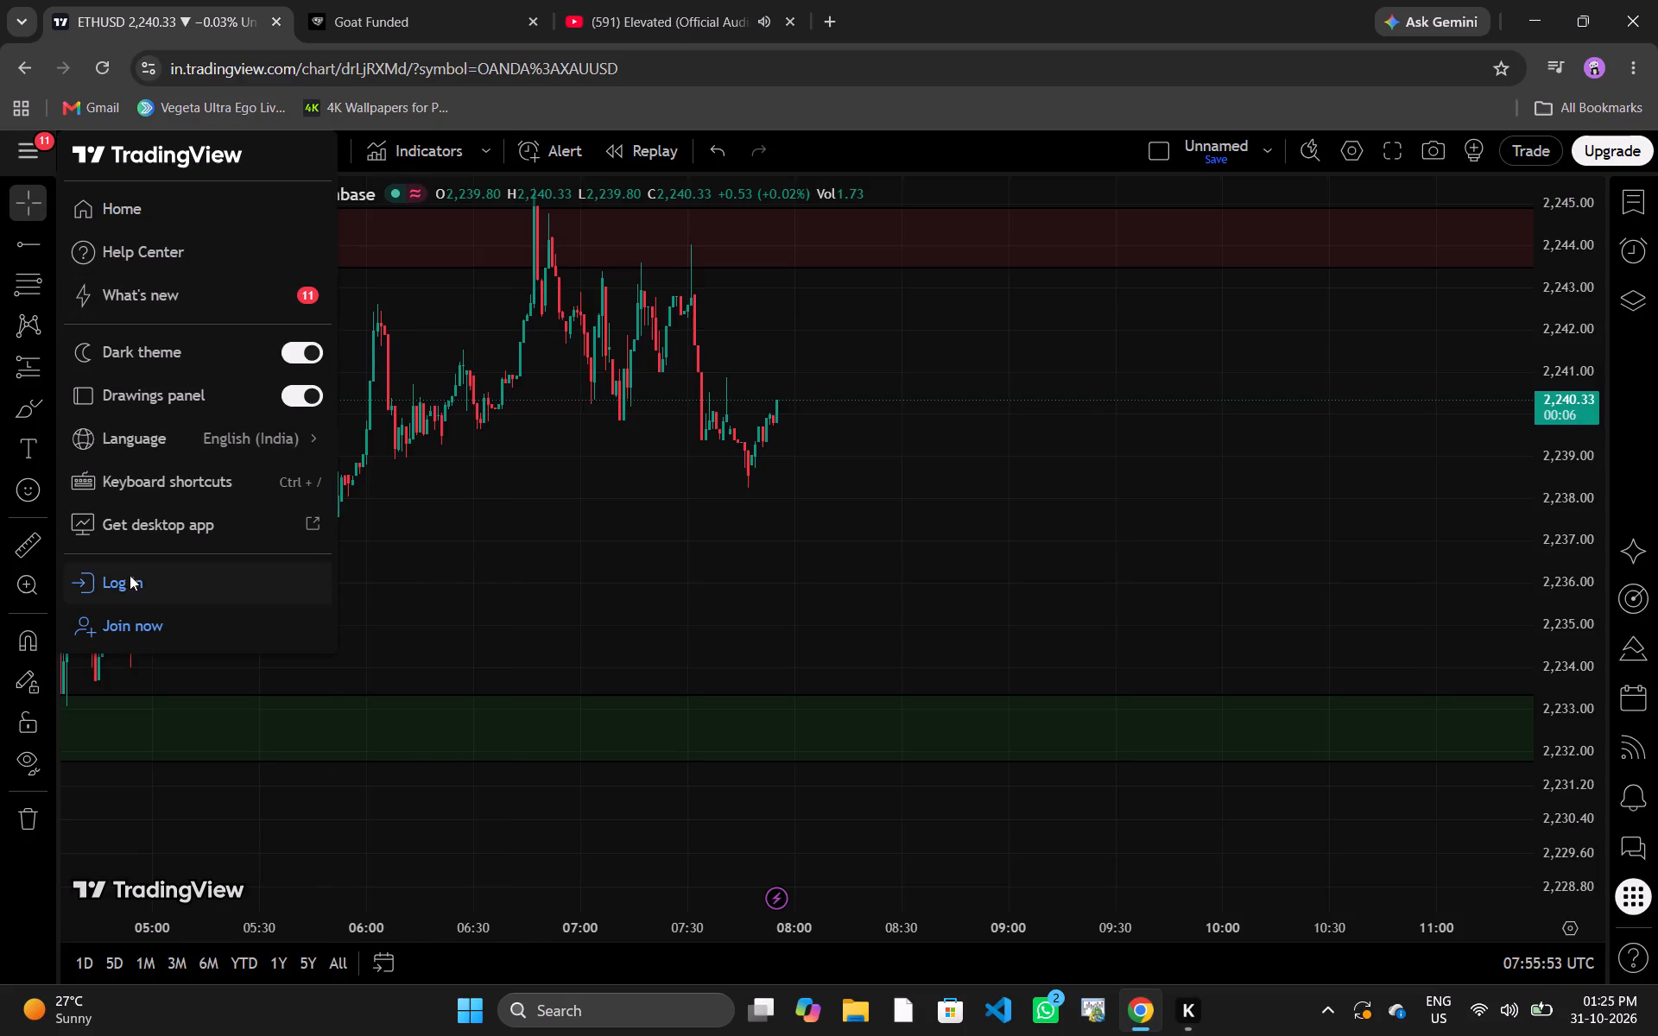
click(132, 578)
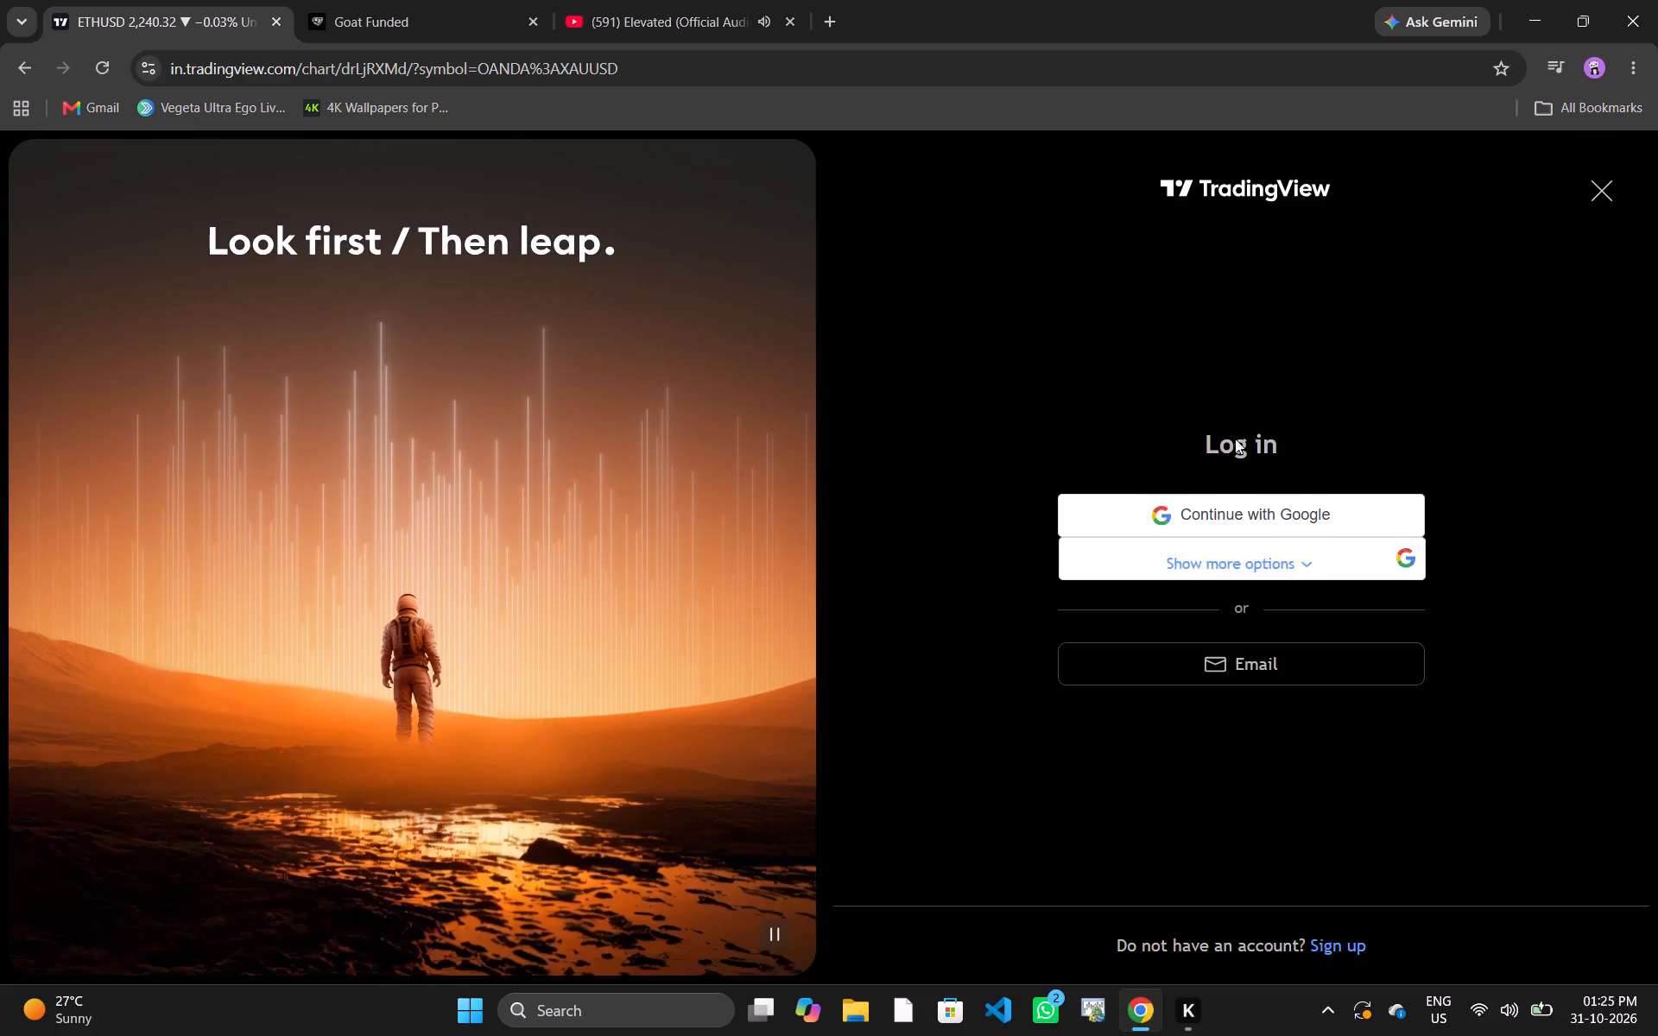
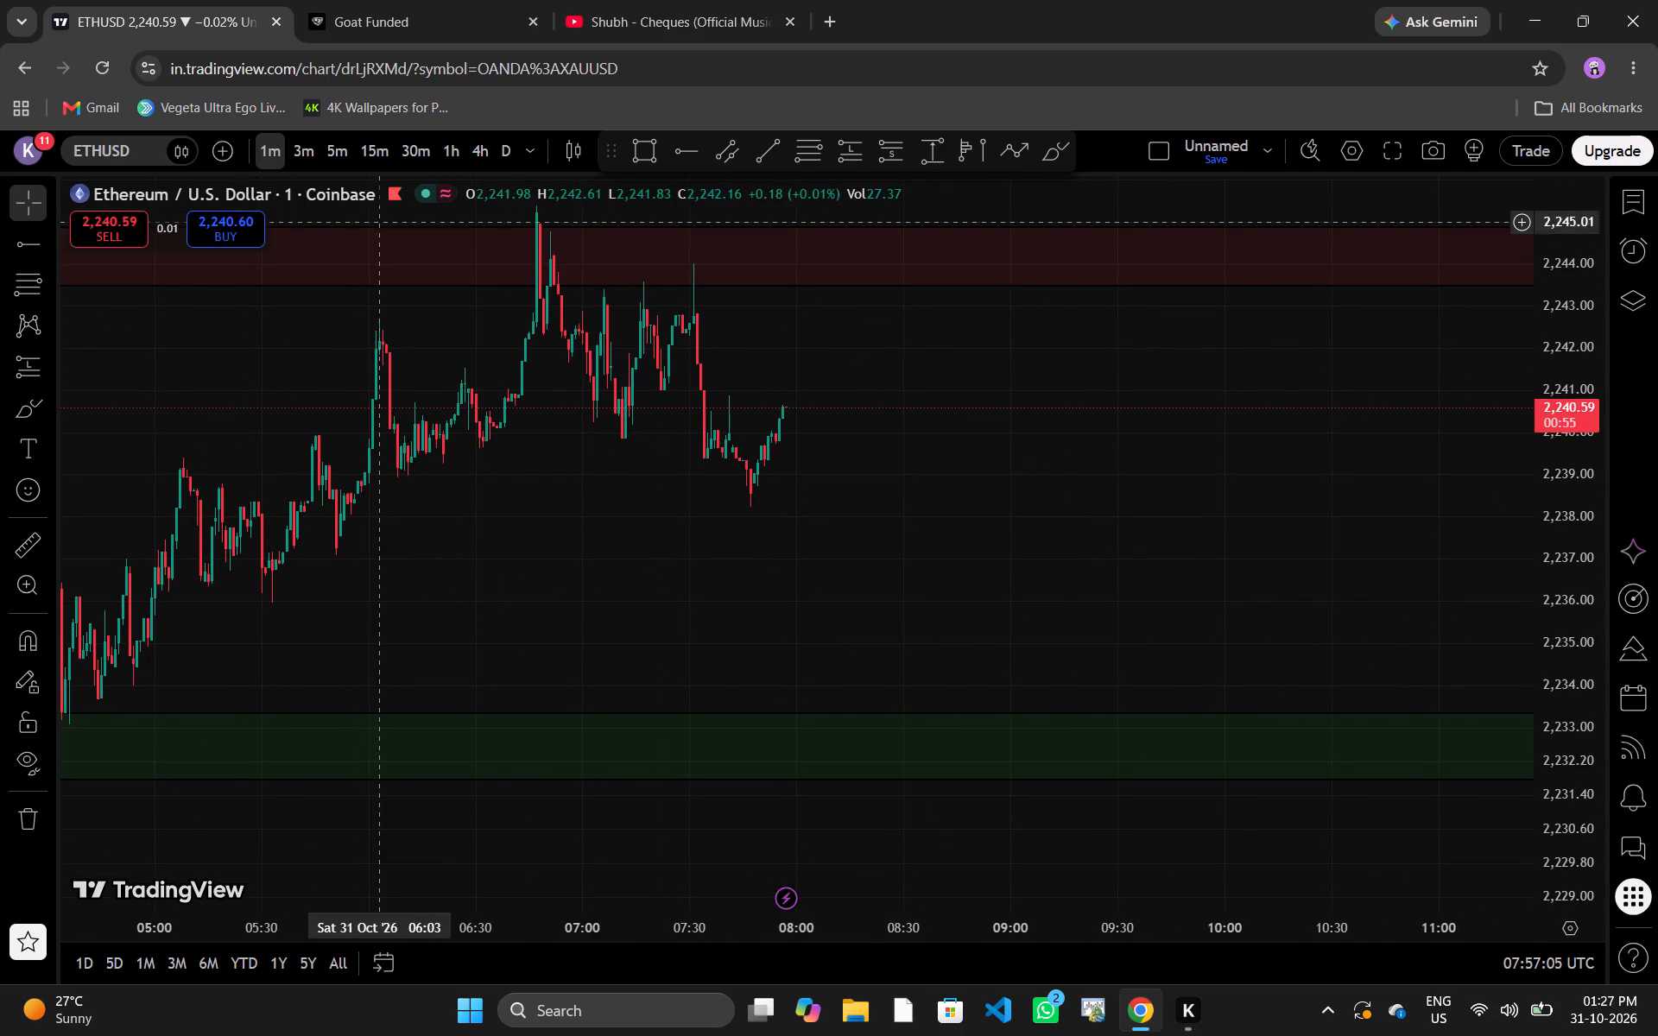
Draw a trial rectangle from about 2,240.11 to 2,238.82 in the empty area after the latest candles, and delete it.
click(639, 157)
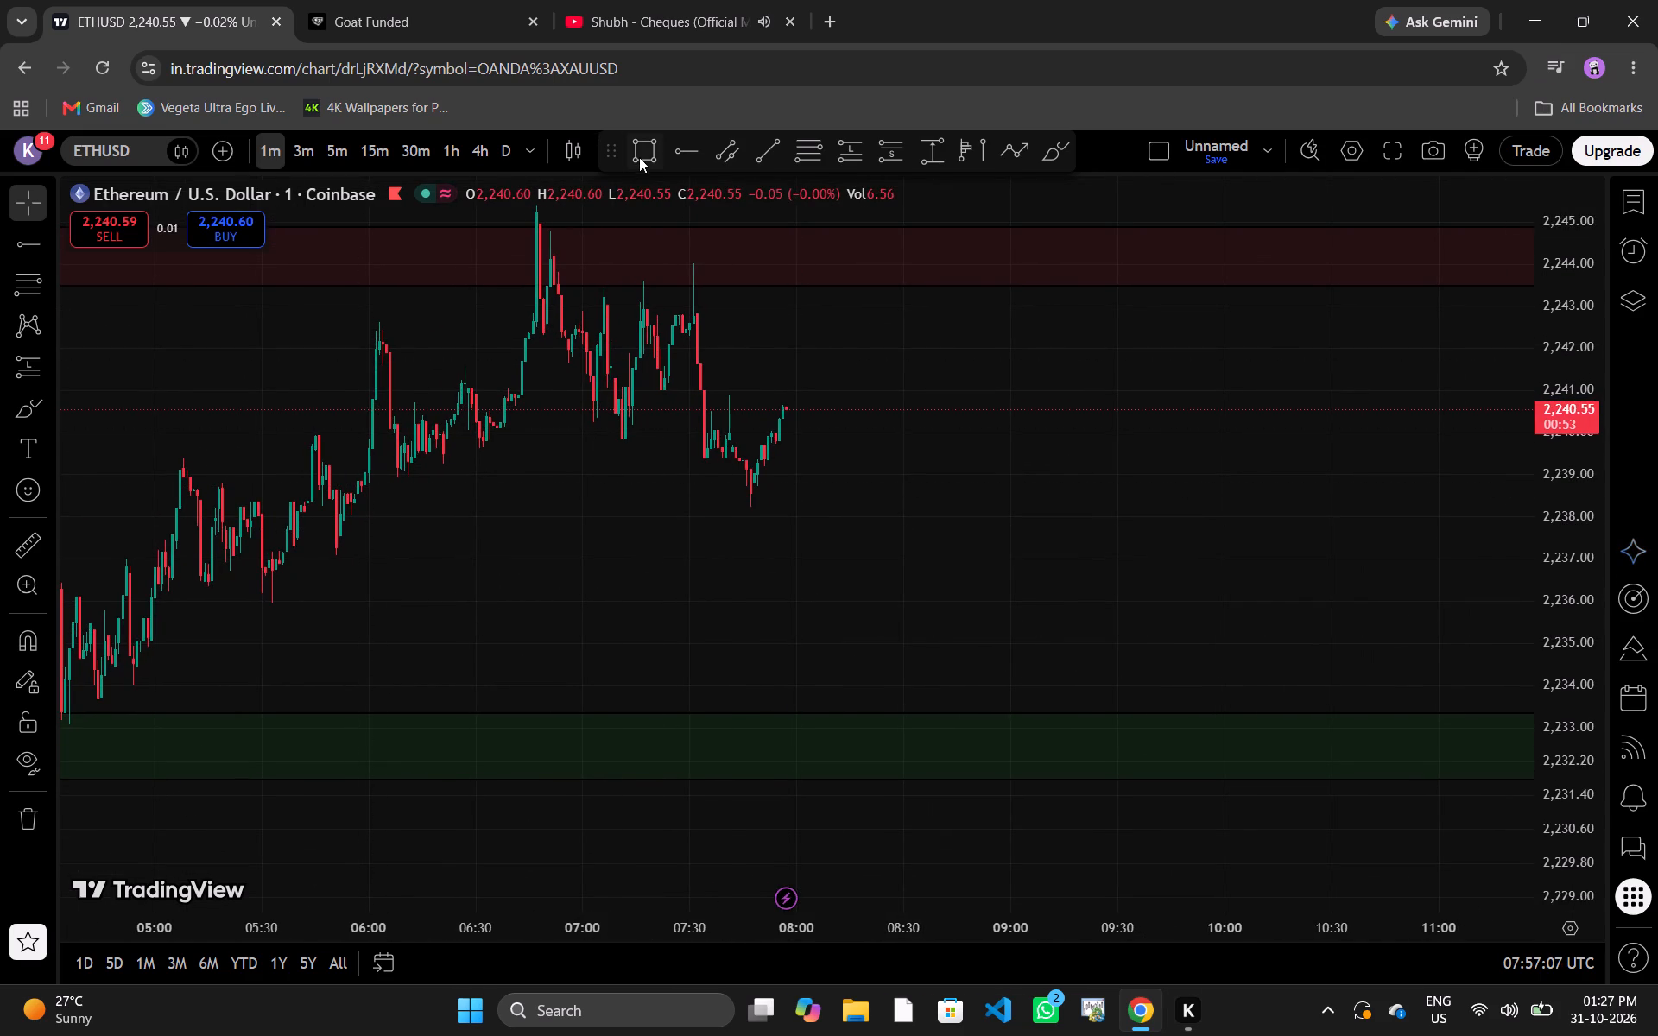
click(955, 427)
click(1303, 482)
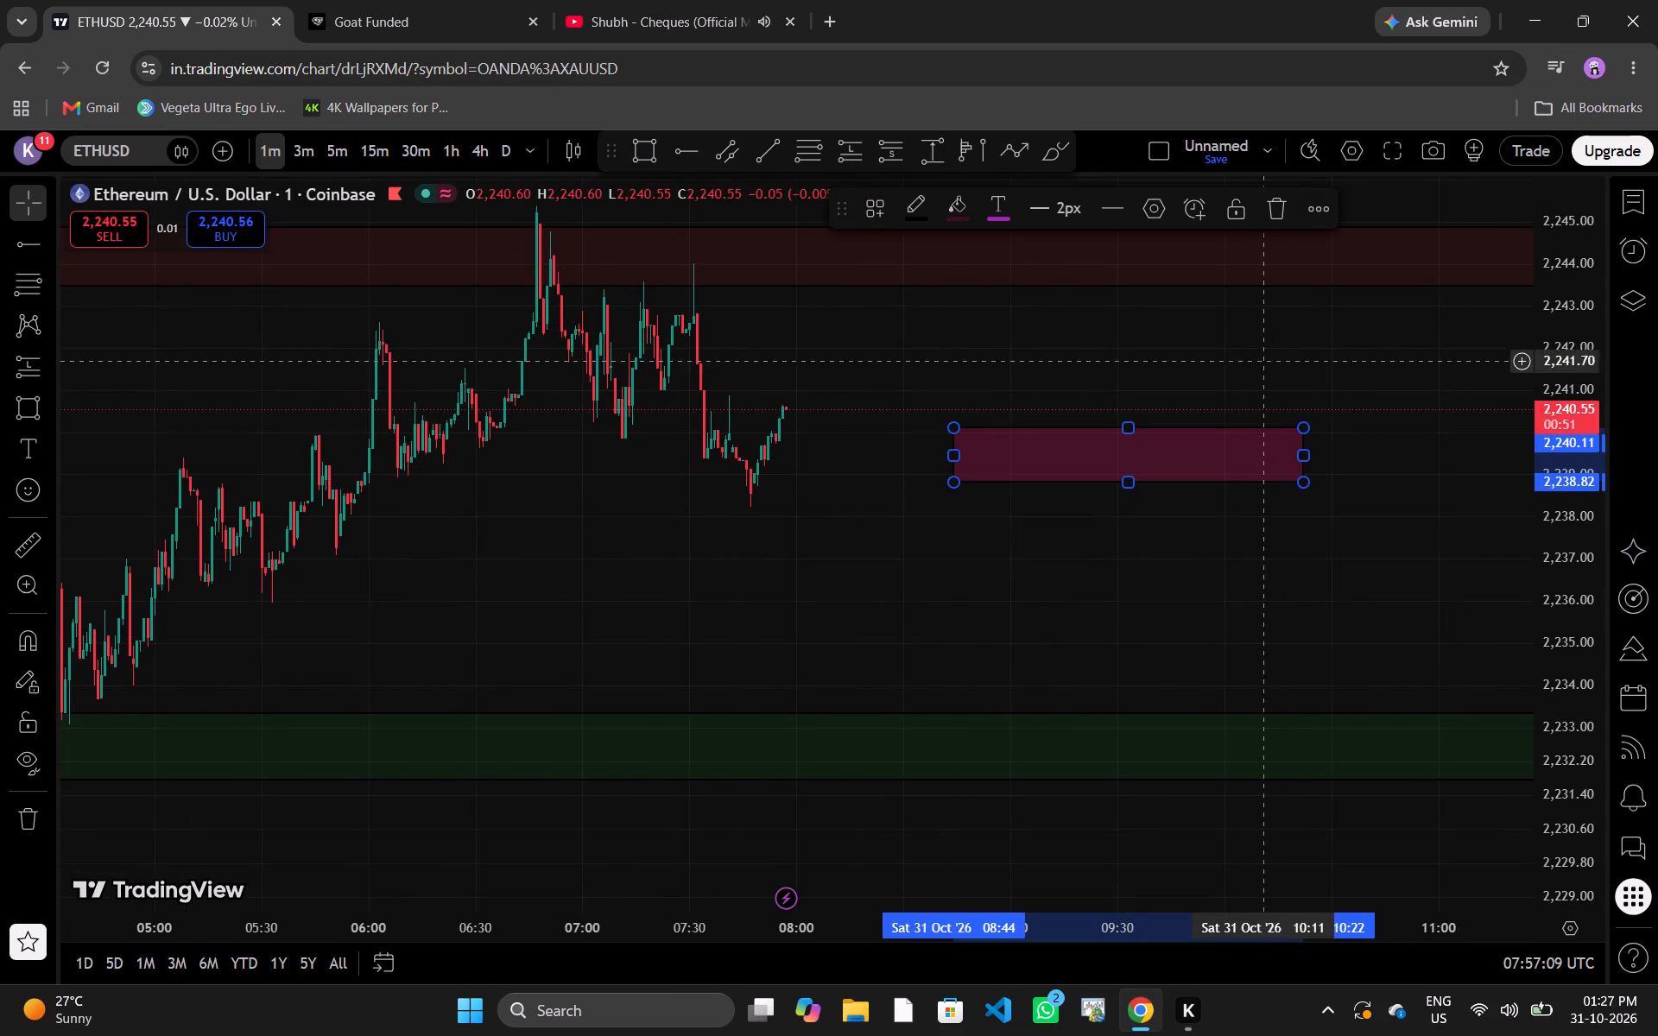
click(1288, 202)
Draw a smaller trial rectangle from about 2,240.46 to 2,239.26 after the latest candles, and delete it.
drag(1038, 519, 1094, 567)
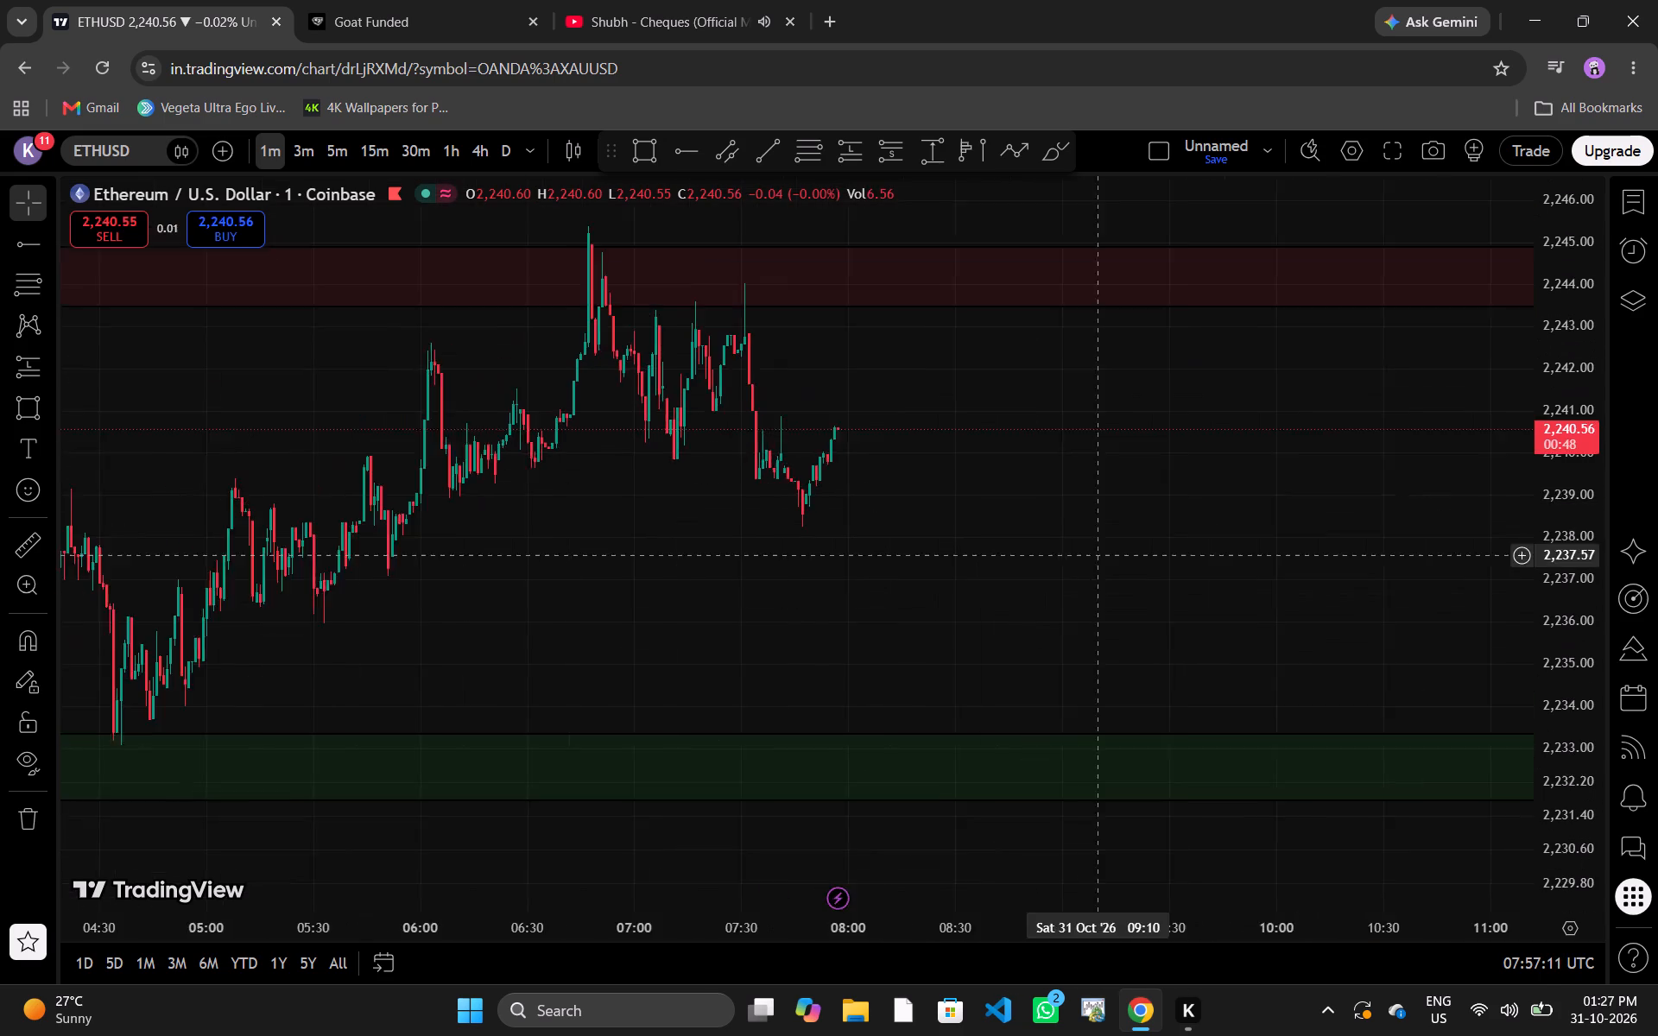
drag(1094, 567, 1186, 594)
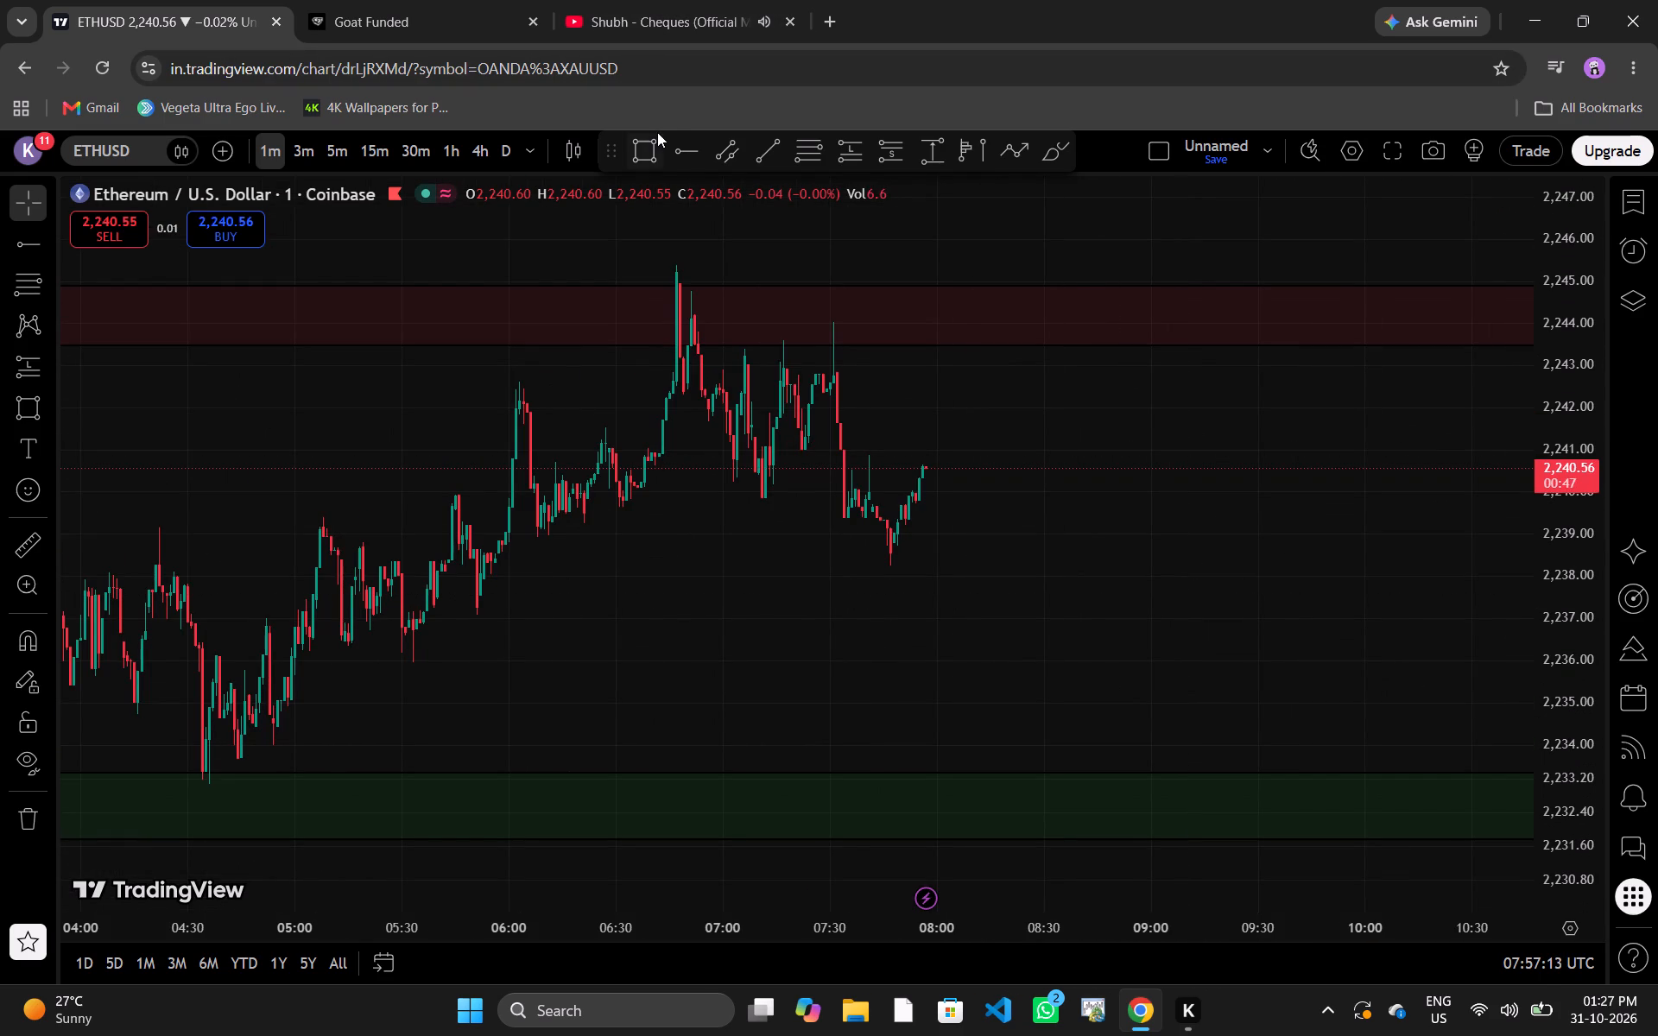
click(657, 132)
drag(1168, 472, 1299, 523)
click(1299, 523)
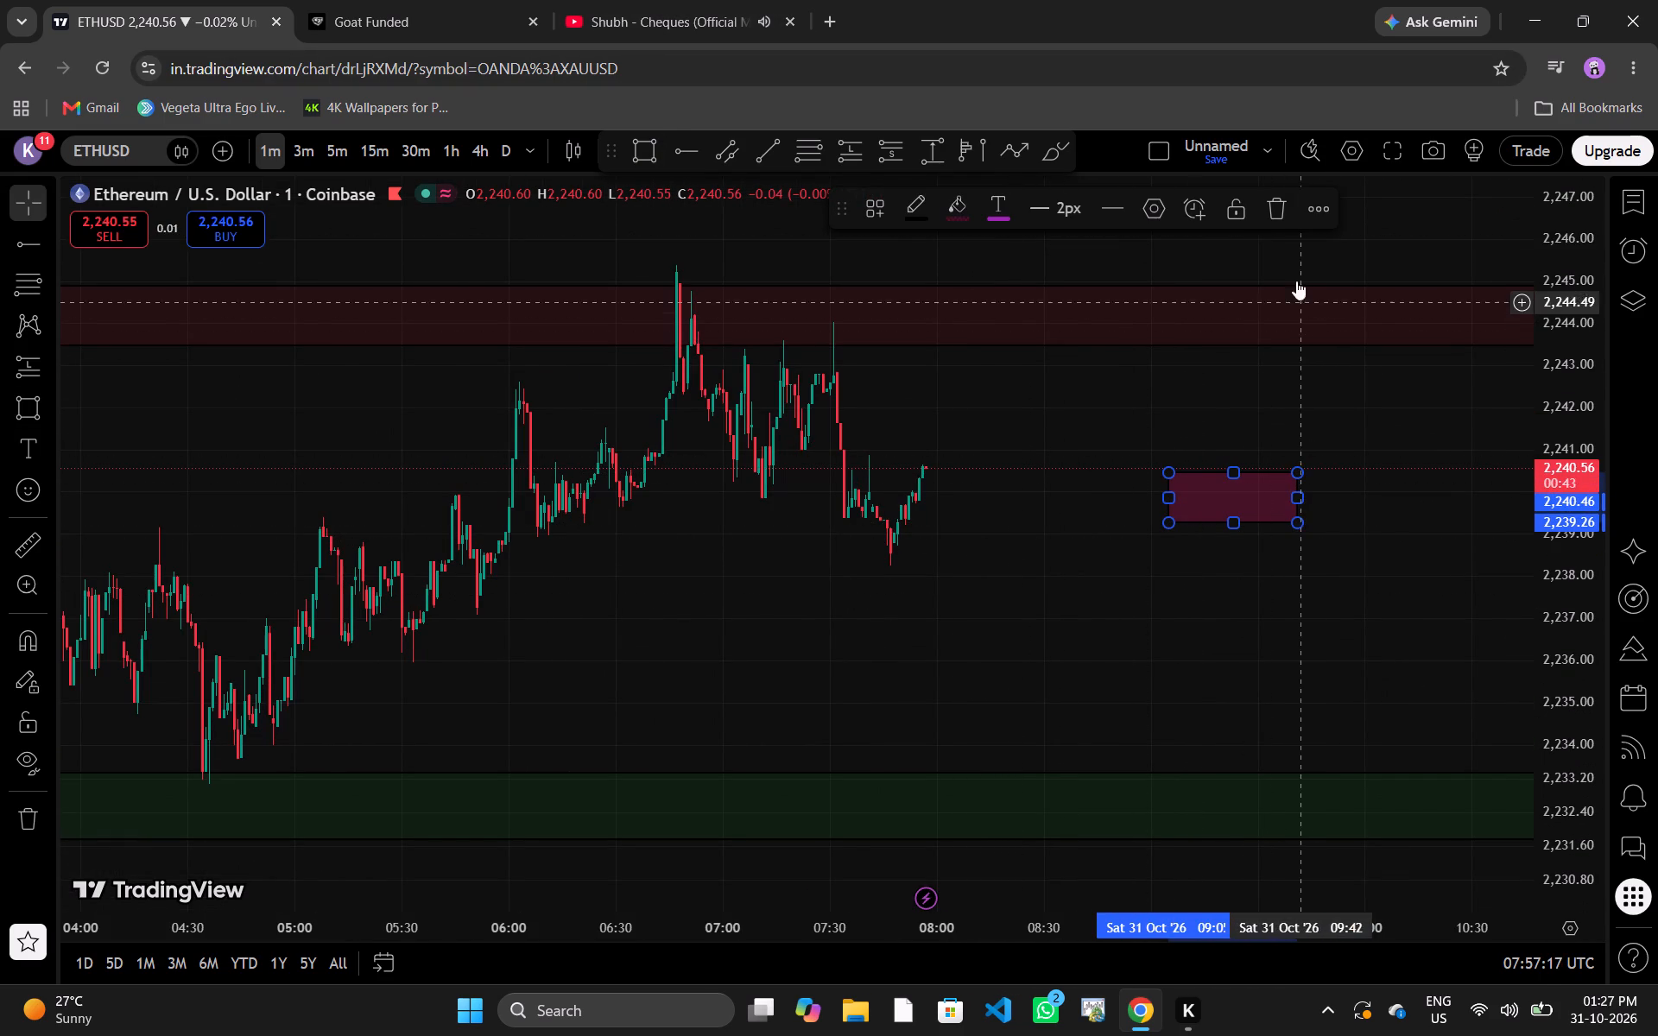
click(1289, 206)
Start a buy order on ETHUSD and connect Paper Trading as the broker.
drag(982, 688, 876, 667)
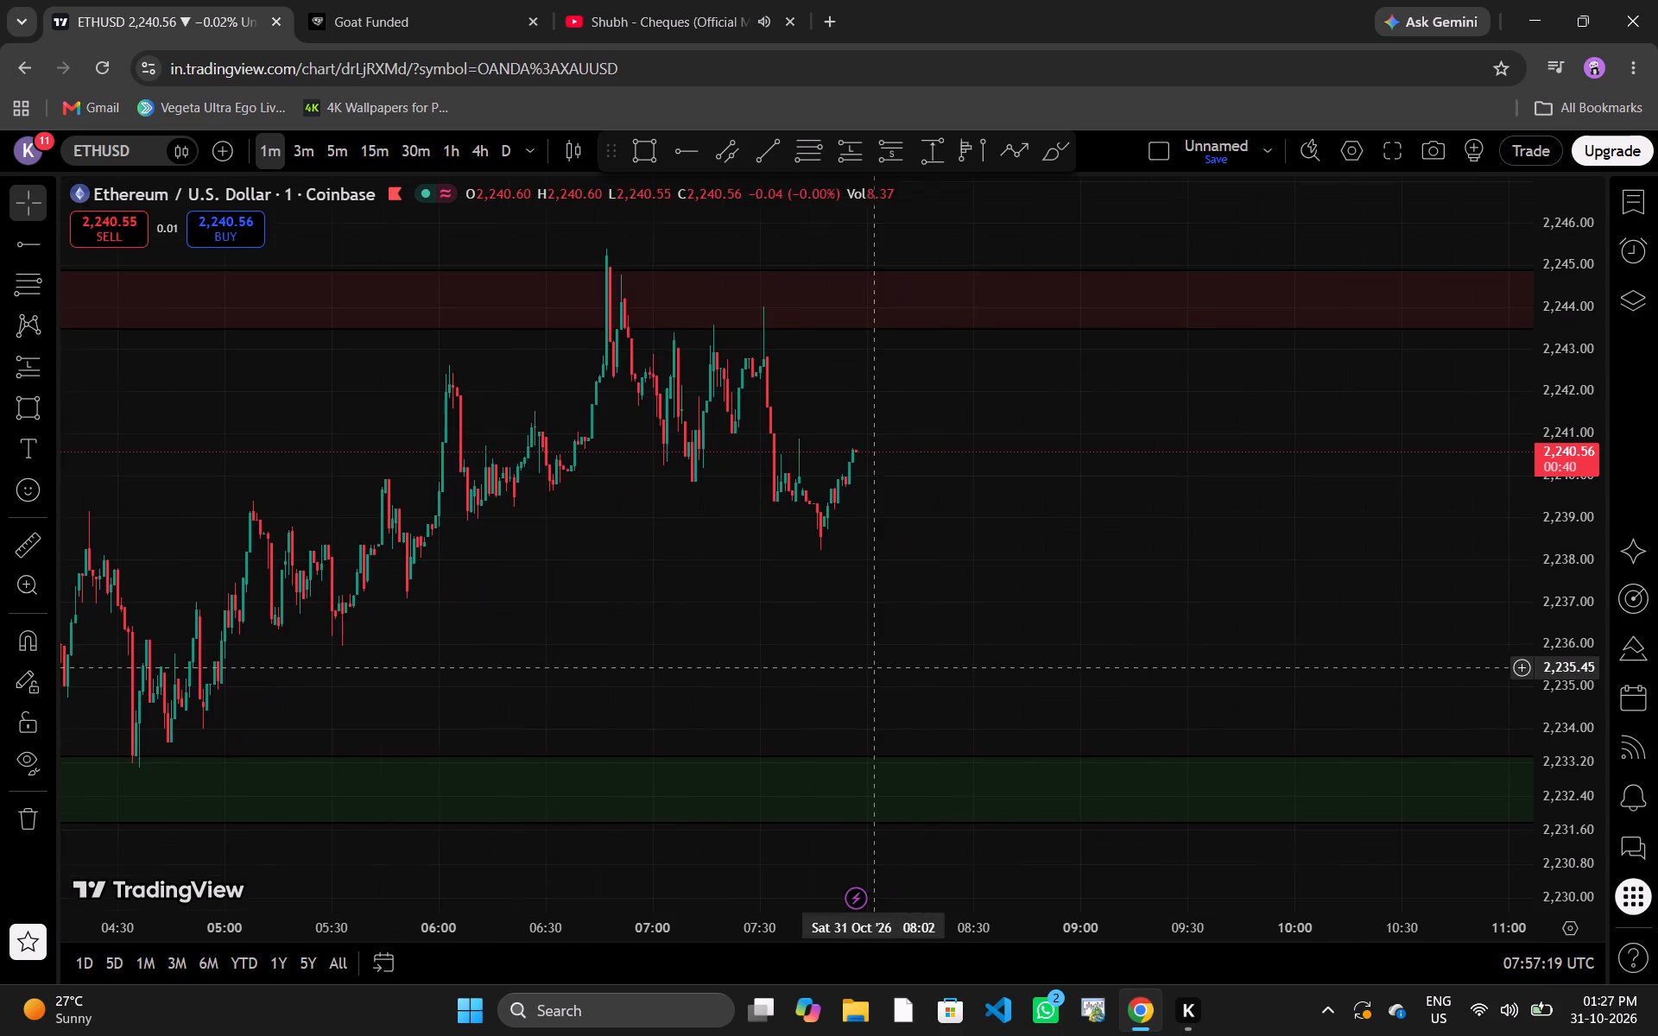
click(215, 219)
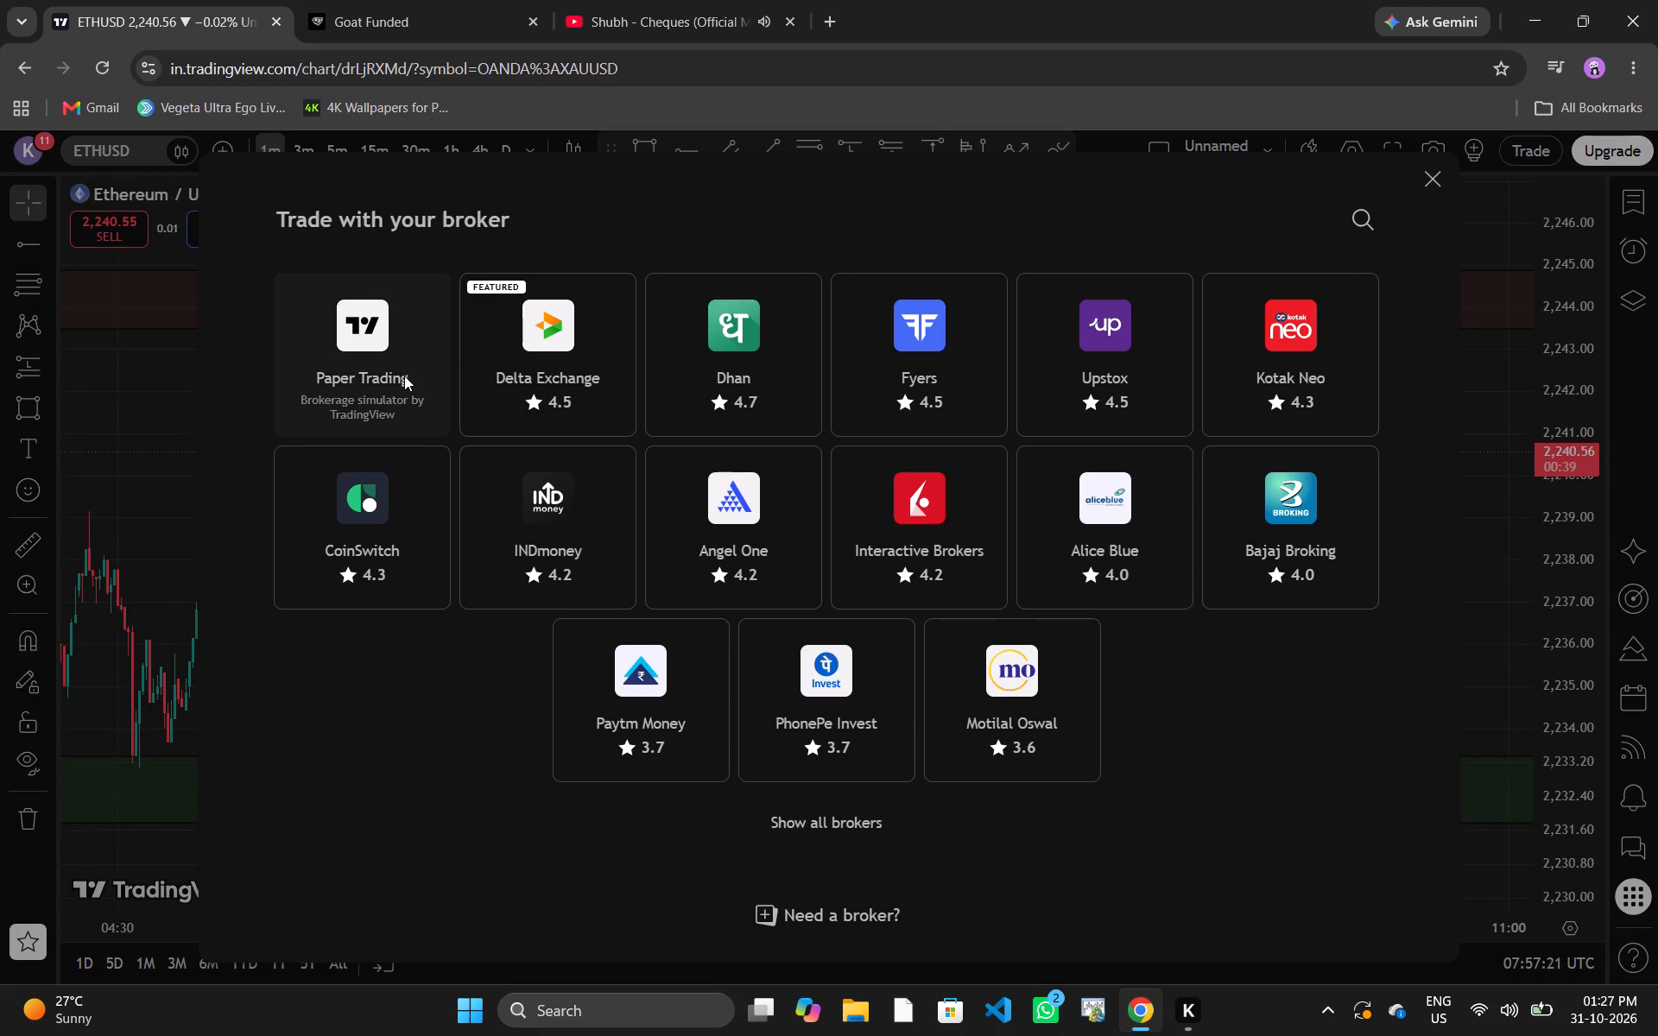
click(404, 376)
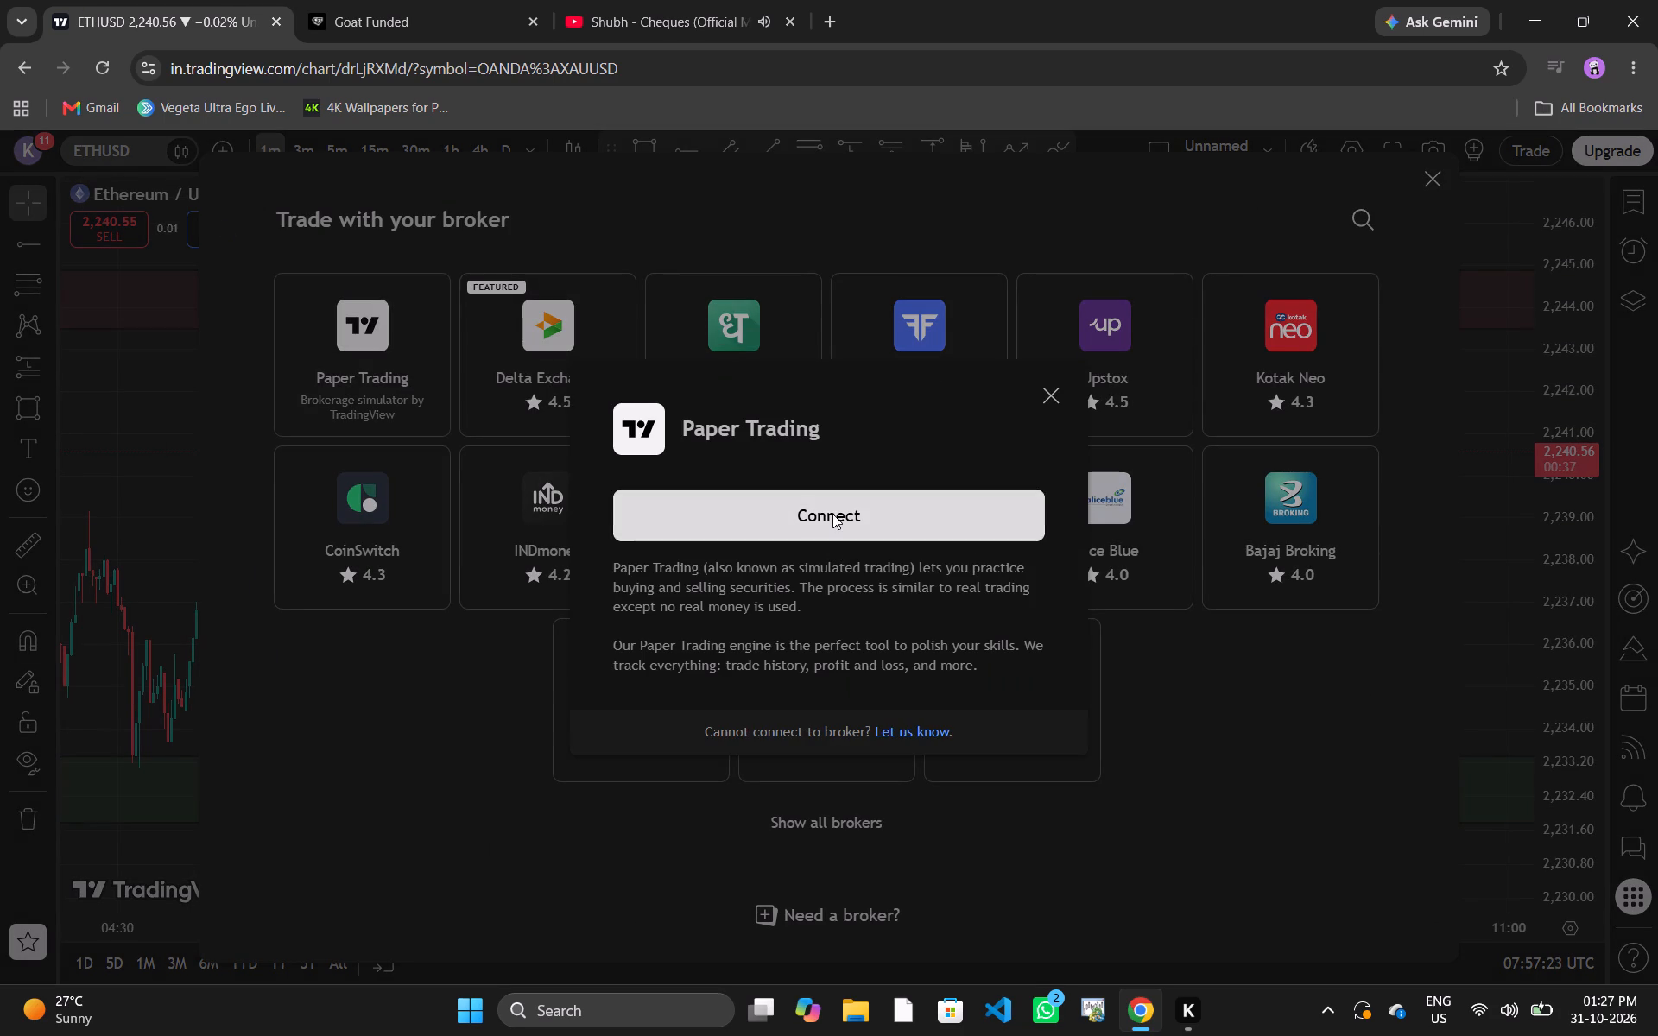
click(832, 514)
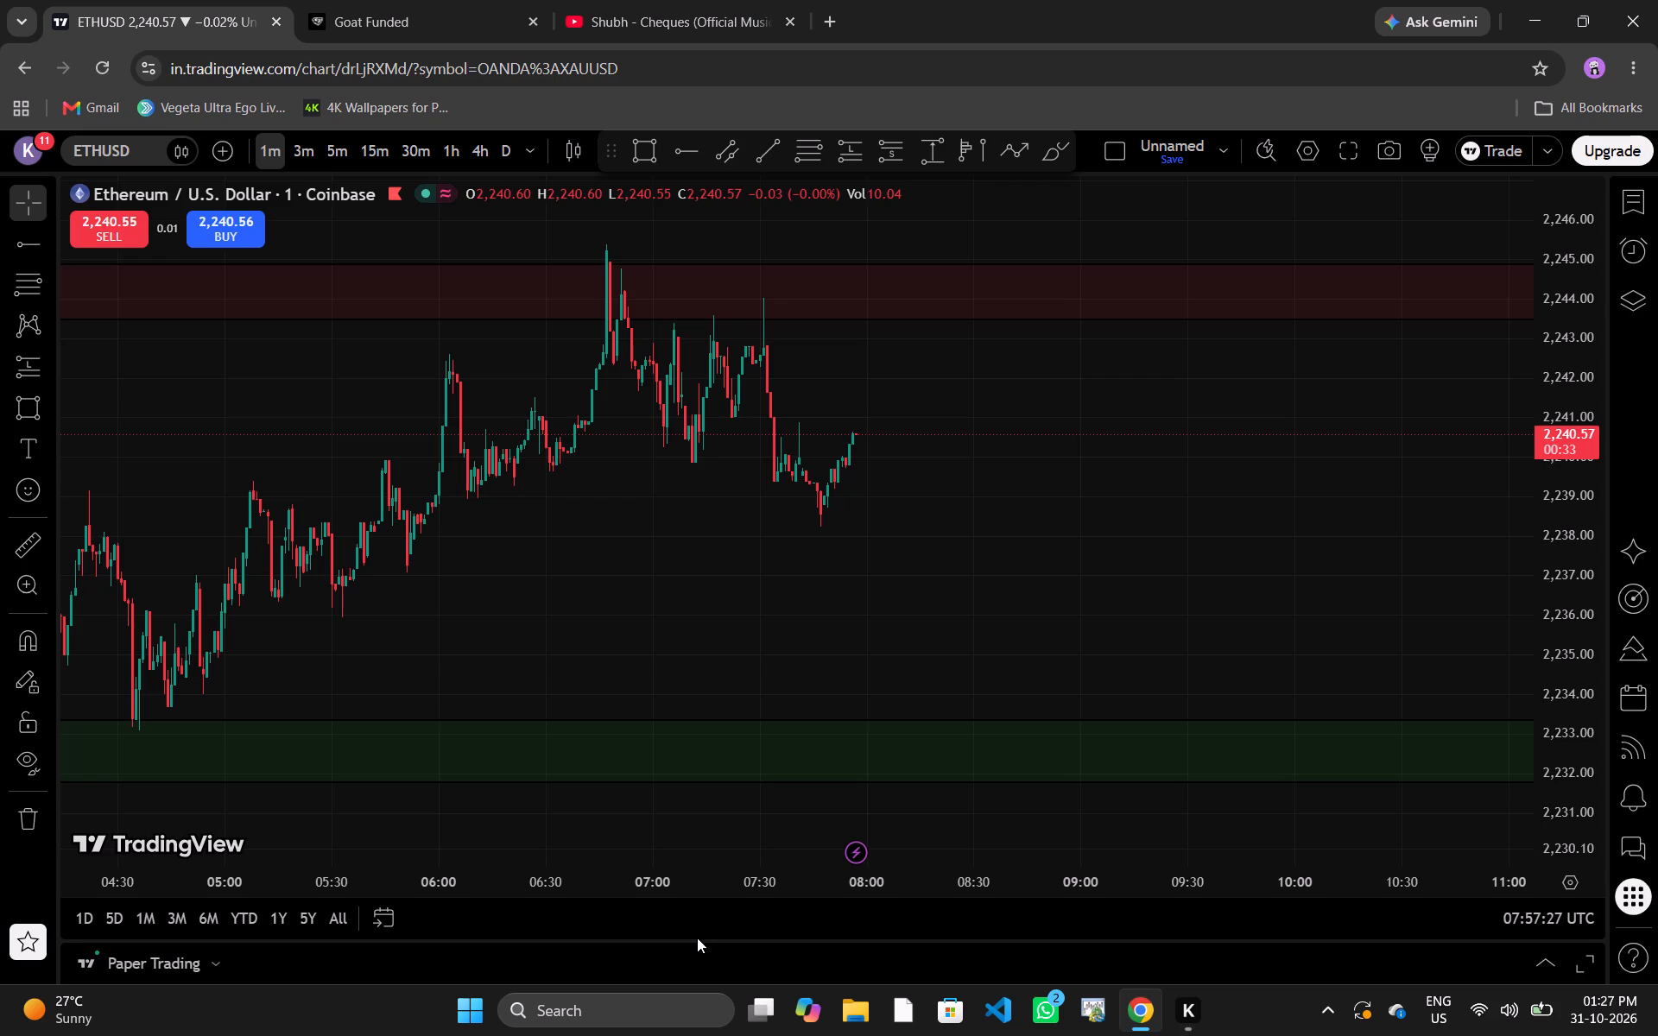
Expand the Paper Trading account panel beneath the chart to show the account summary and positions area.
drag(701, 941, 738, 799)
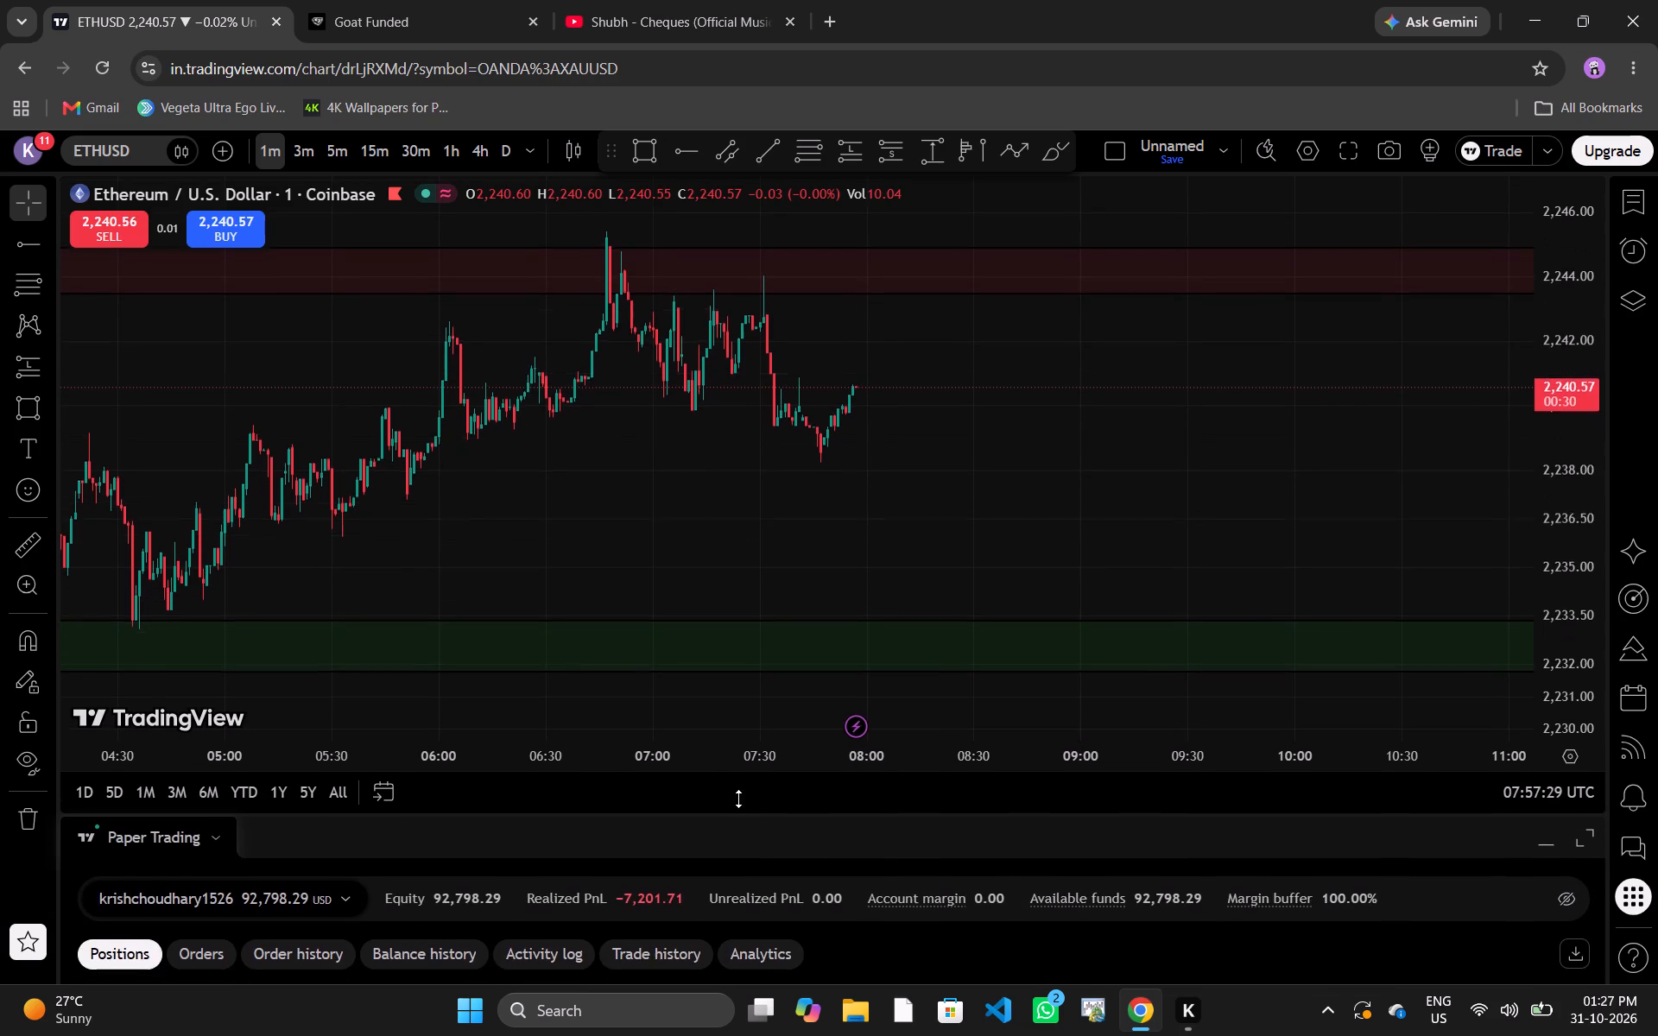
drag(738, 799, 707, 761)
Open a market sell order for ETHUSD and set its size to 53% of the balance.
drag(902, 415, 930, 437)
click(134, 218)
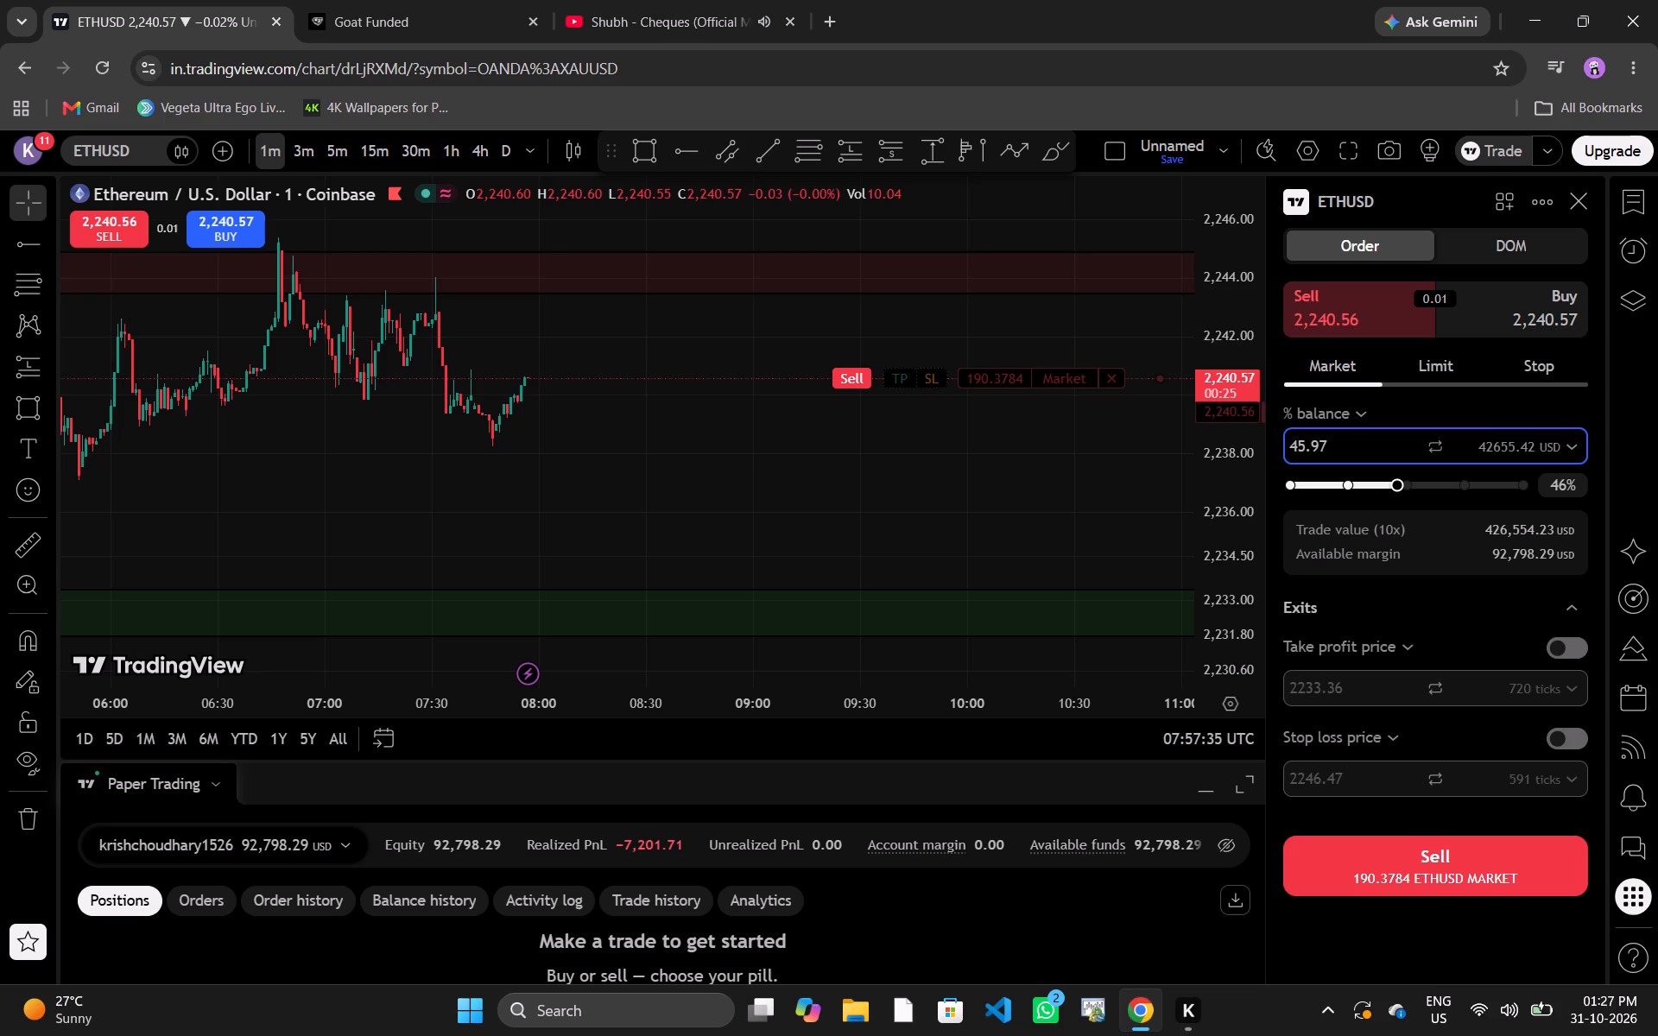
drag(1400, 492, 1413, 495)
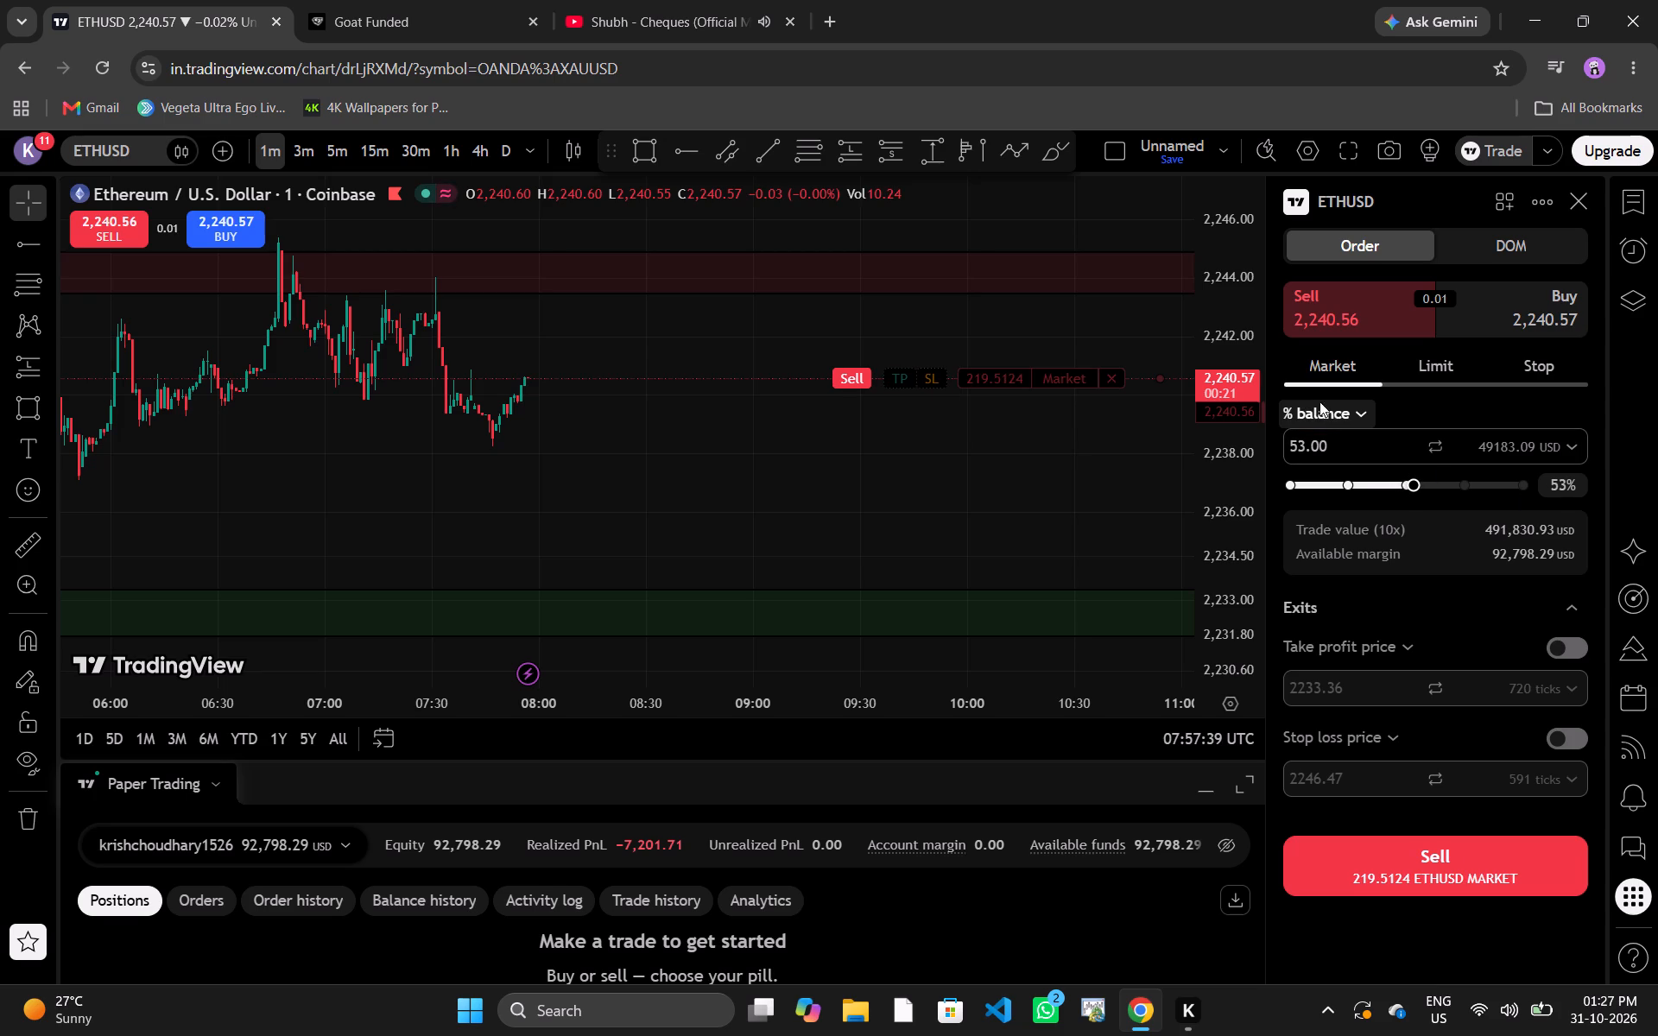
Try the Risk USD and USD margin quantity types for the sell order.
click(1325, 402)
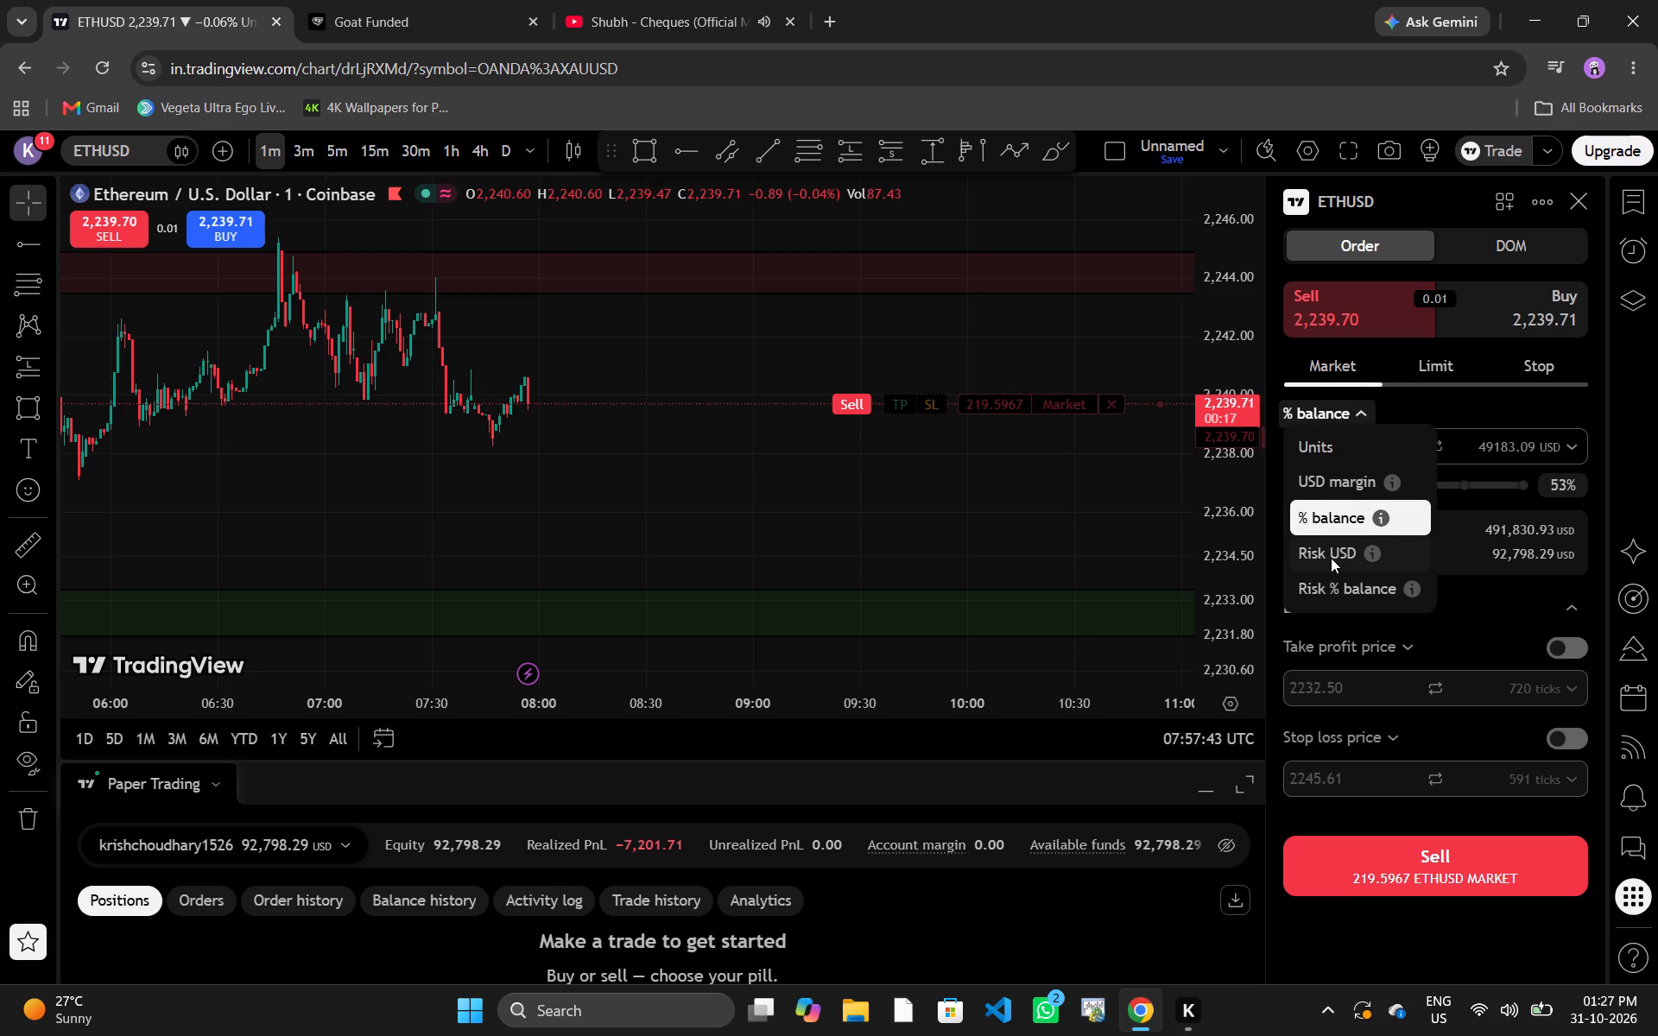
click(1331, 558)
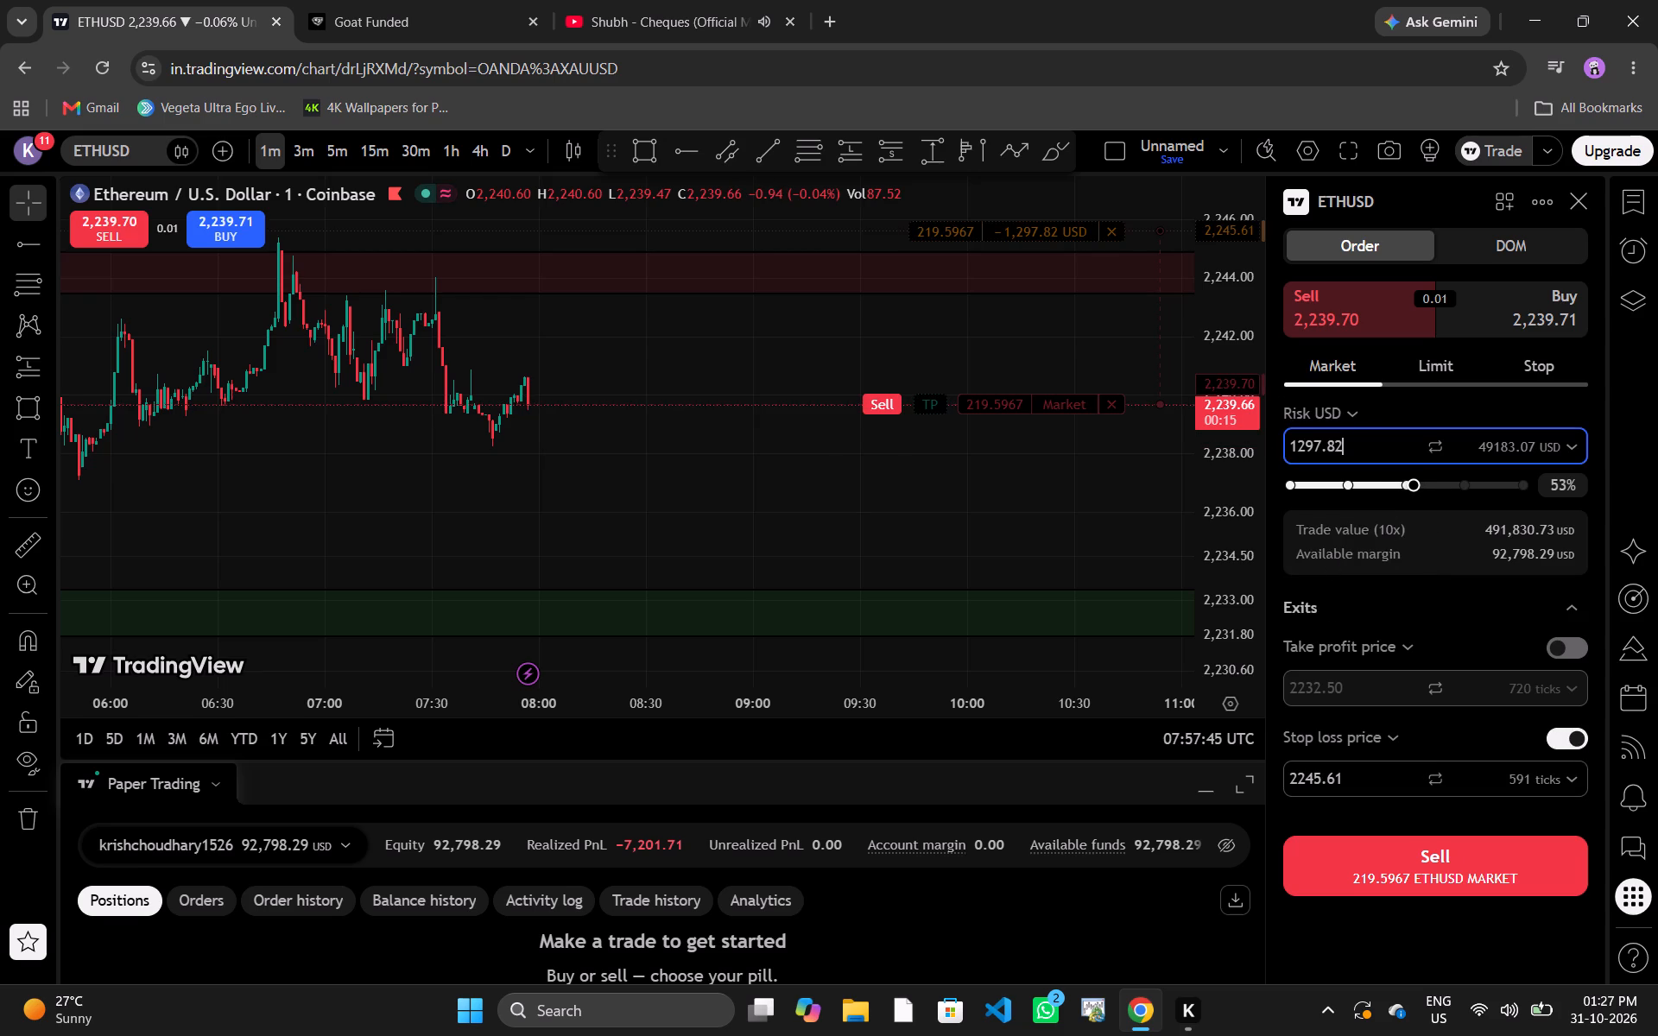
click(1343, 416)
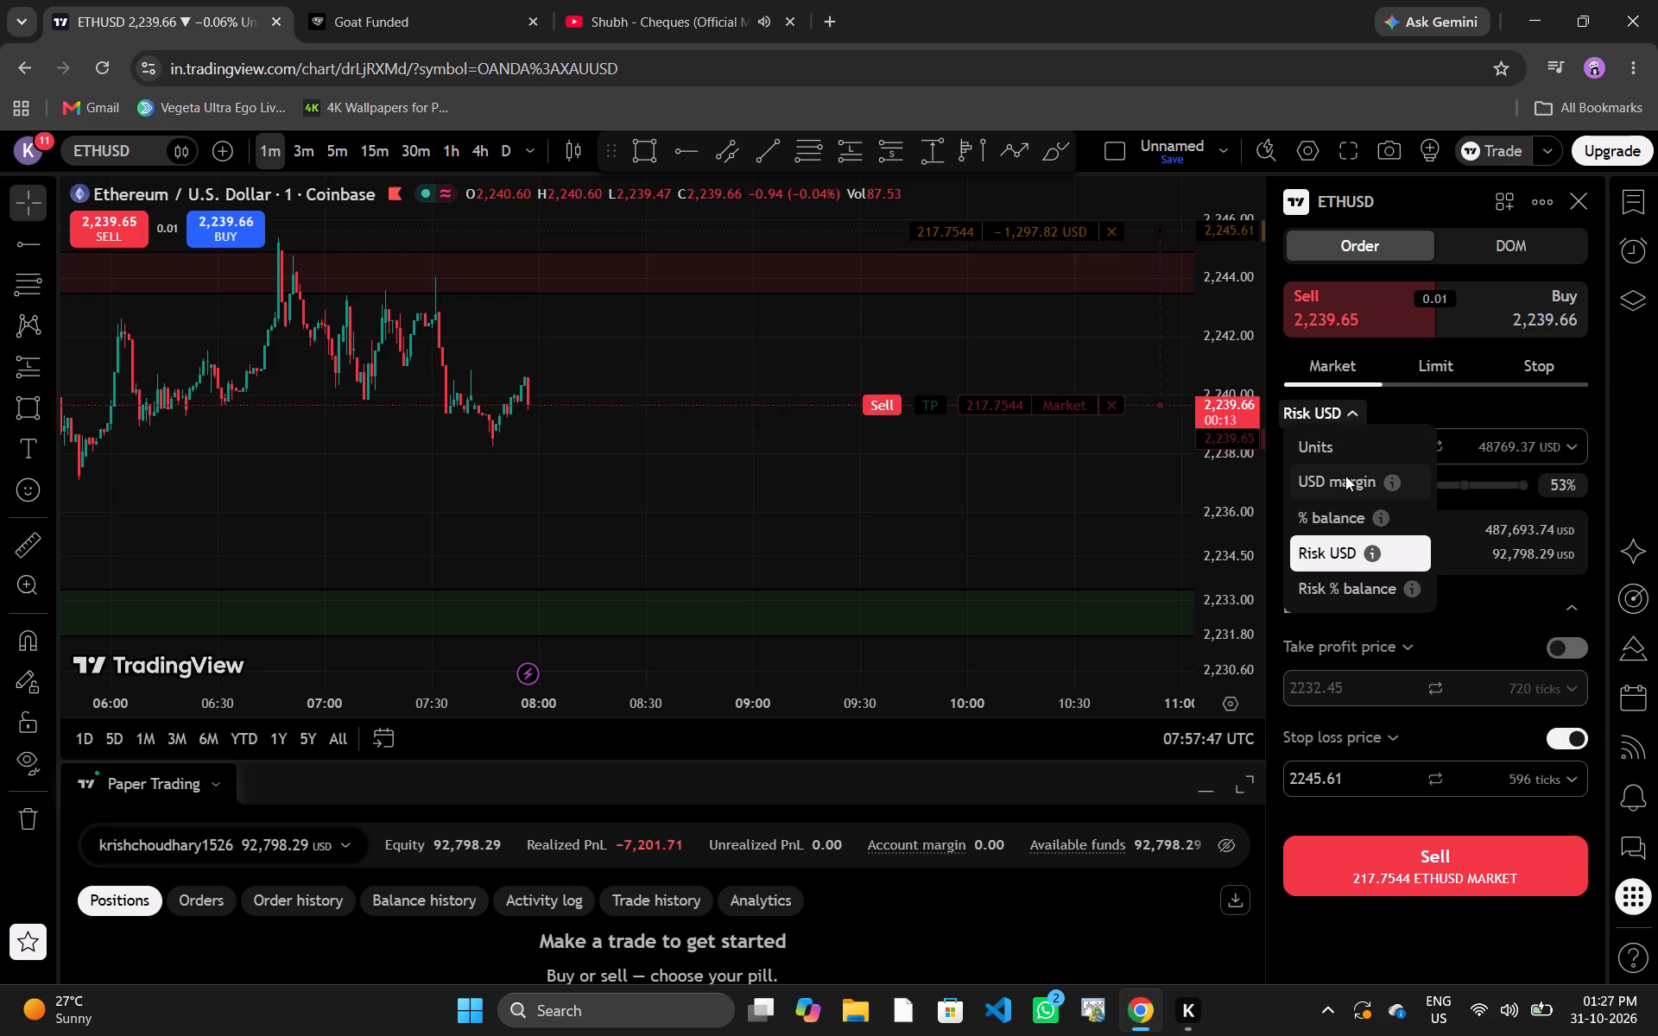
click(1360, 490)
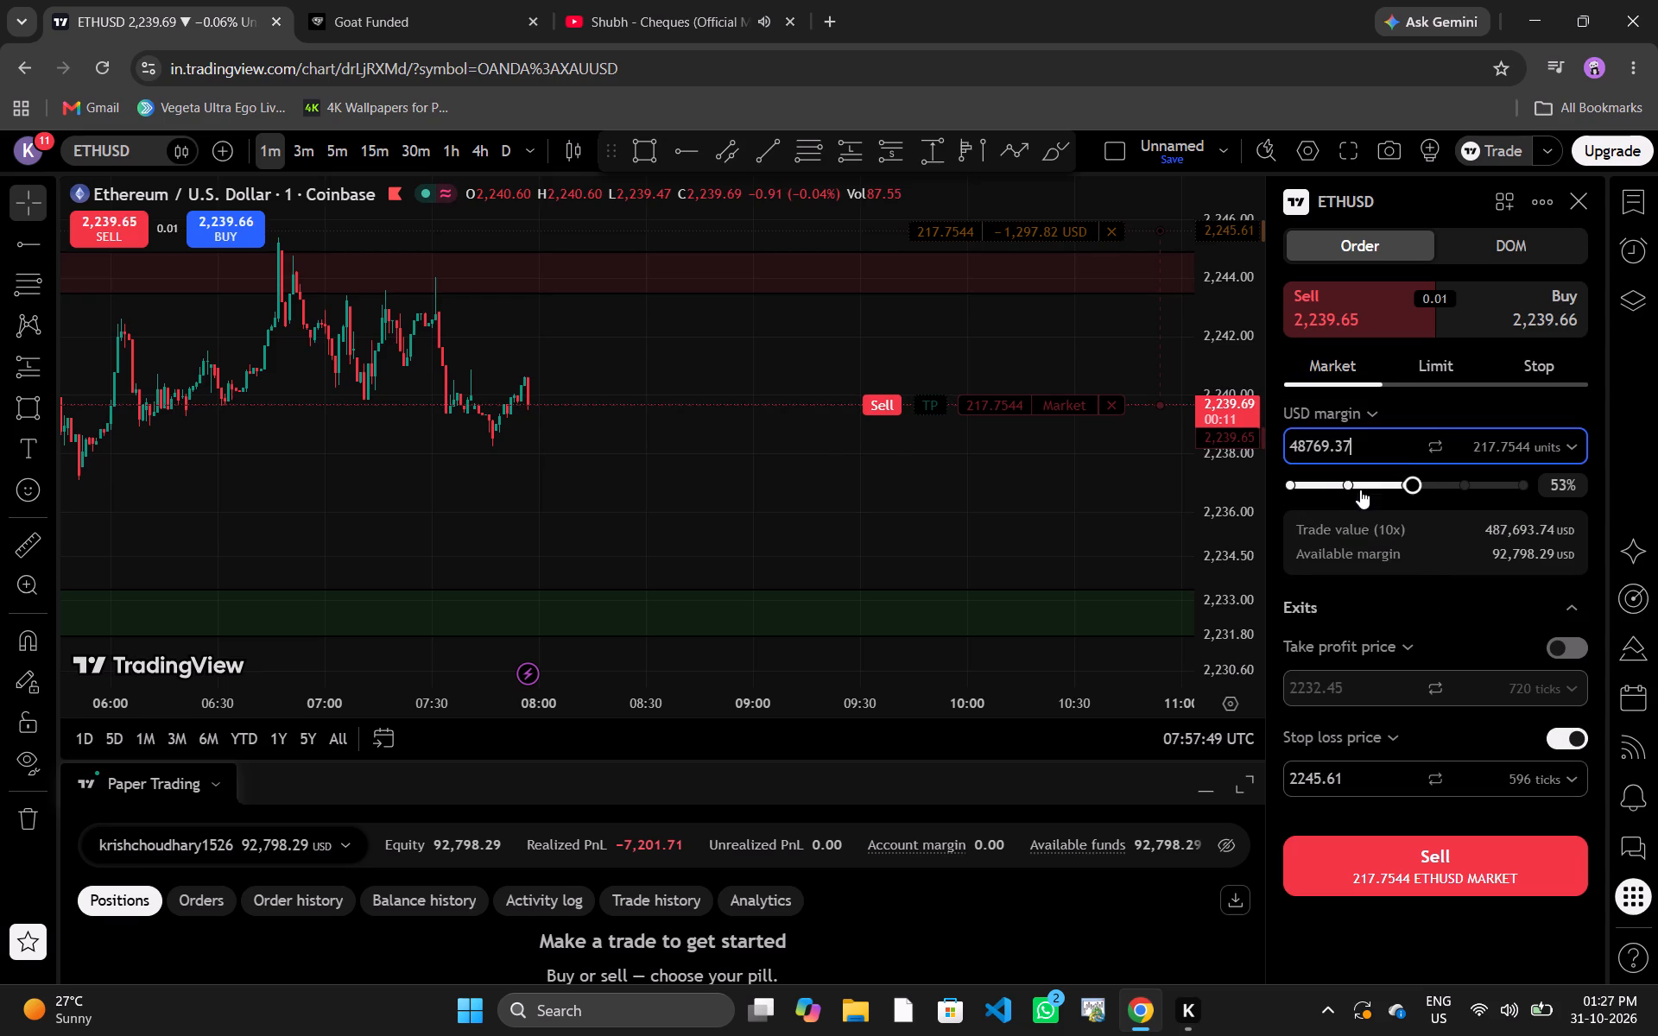
Switch the sell order's quantity type to Risk % balance, set it to 80, and submit the market order.
click(1368, 415)
click(1339, 587)
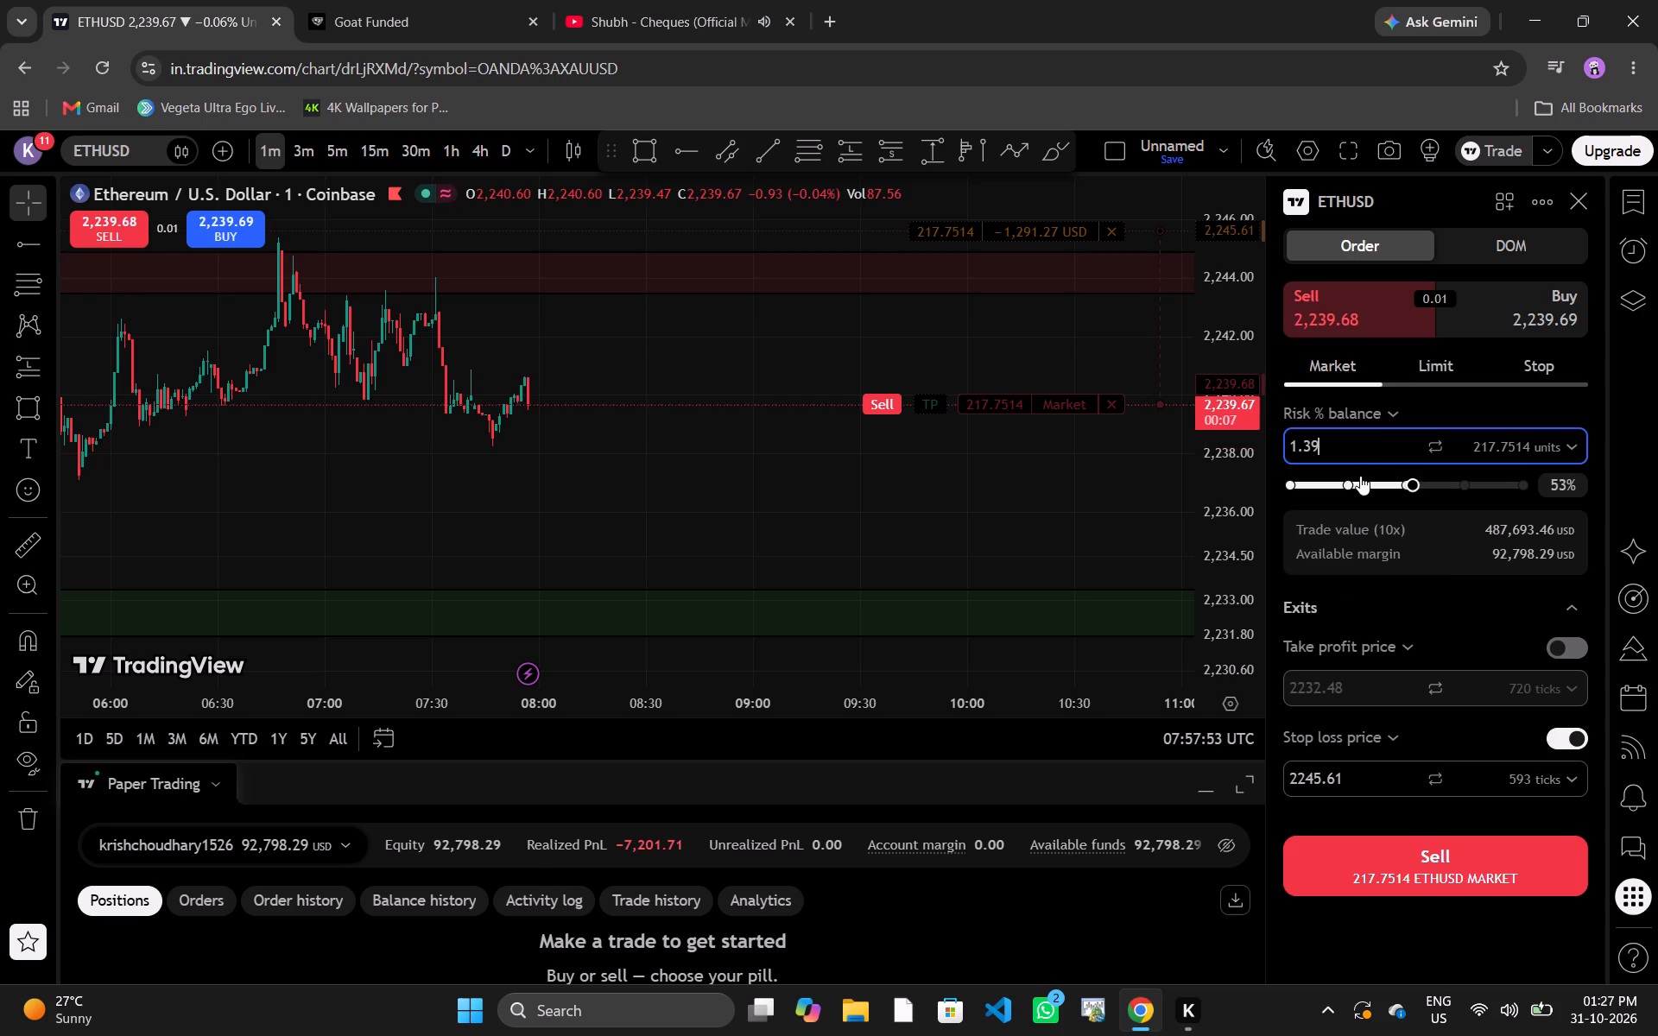
click(1357, 446)
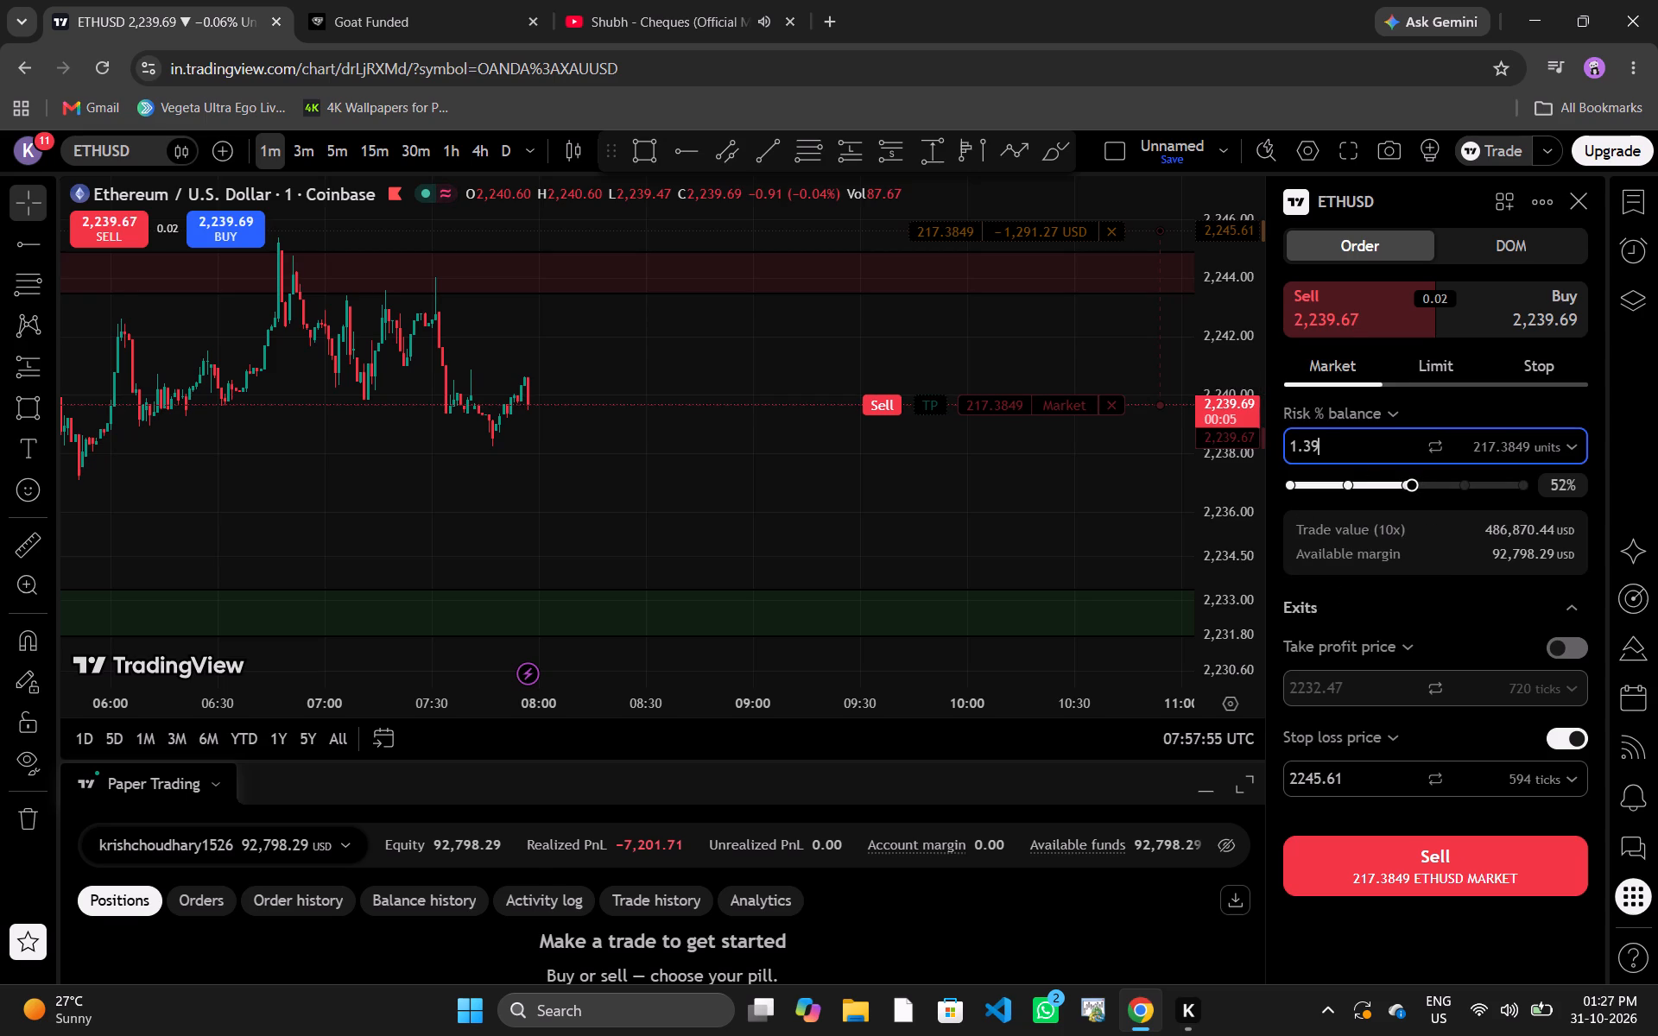
key(BackSpace)
key(BackSpace)
key(BackSpace)
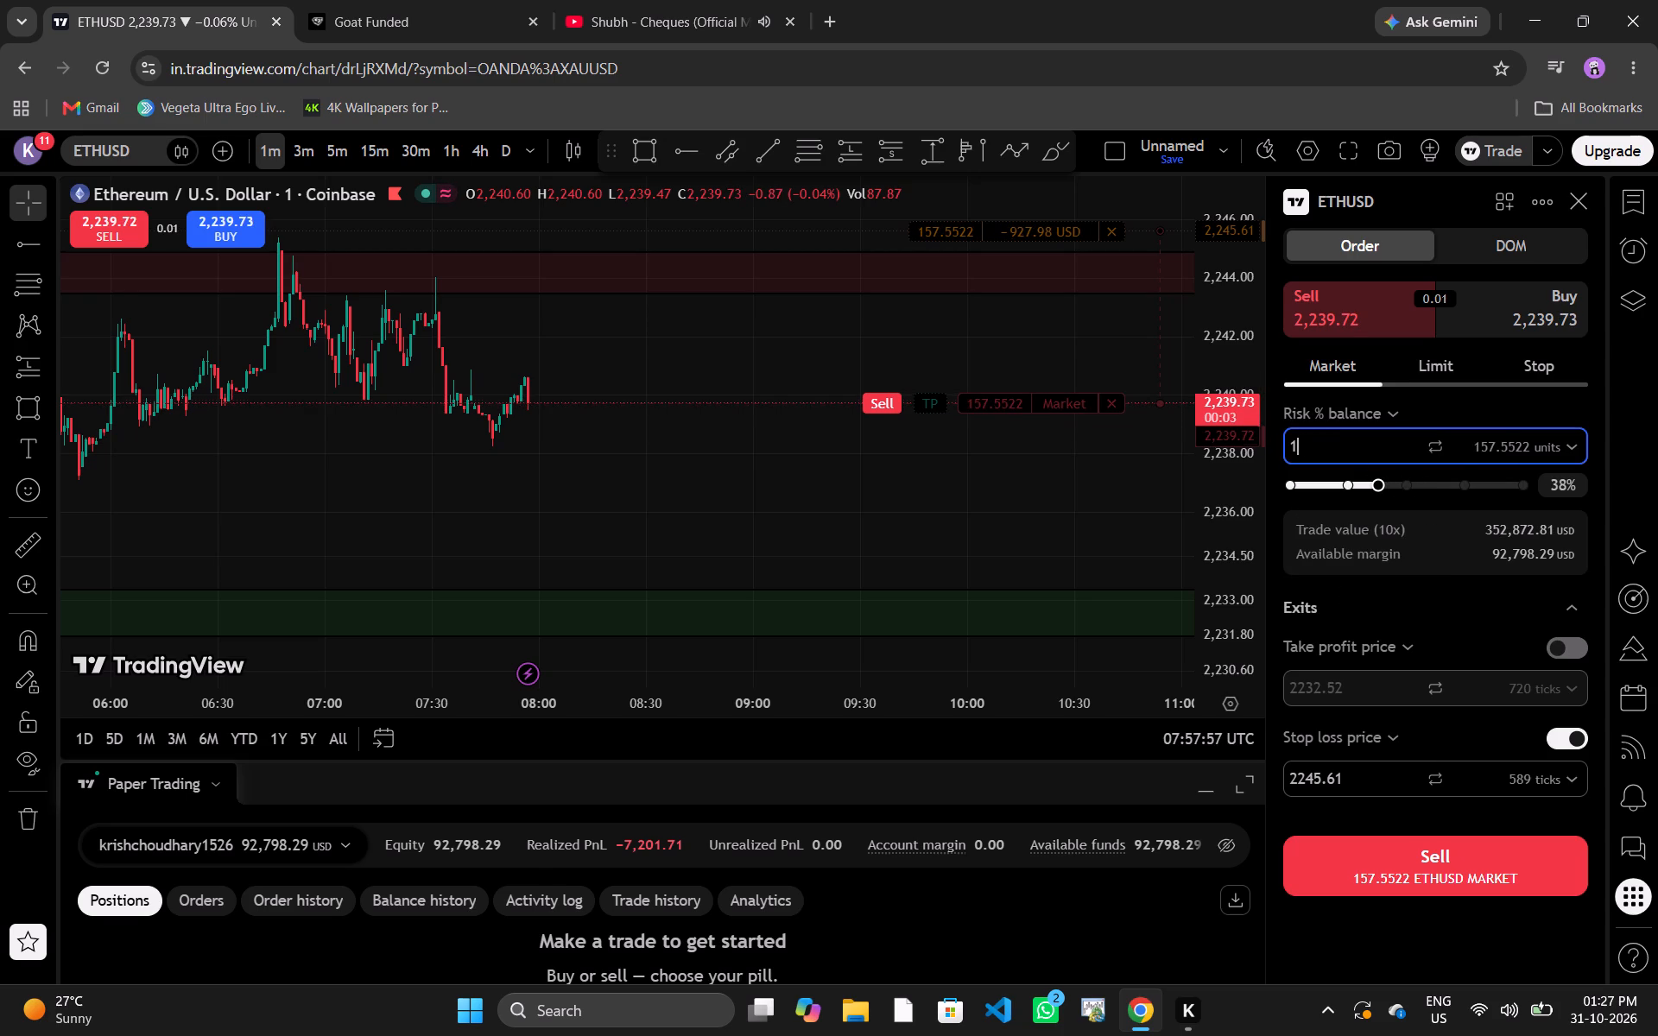
key(BackSpace)
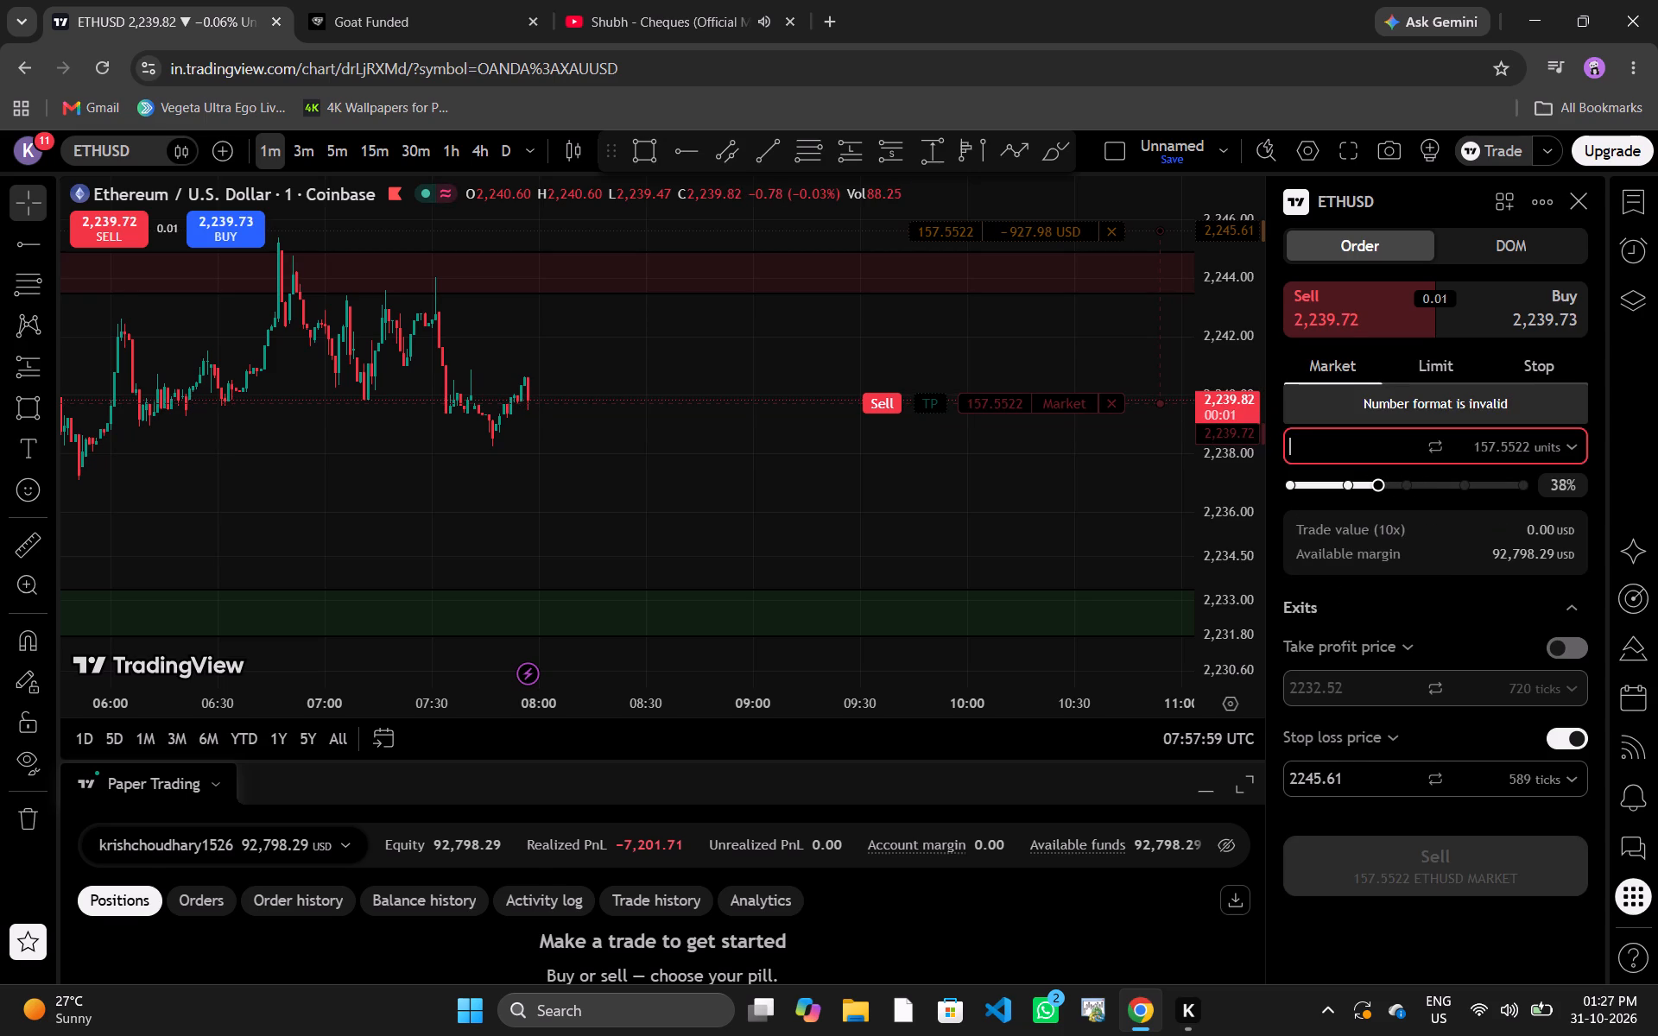
text(80)
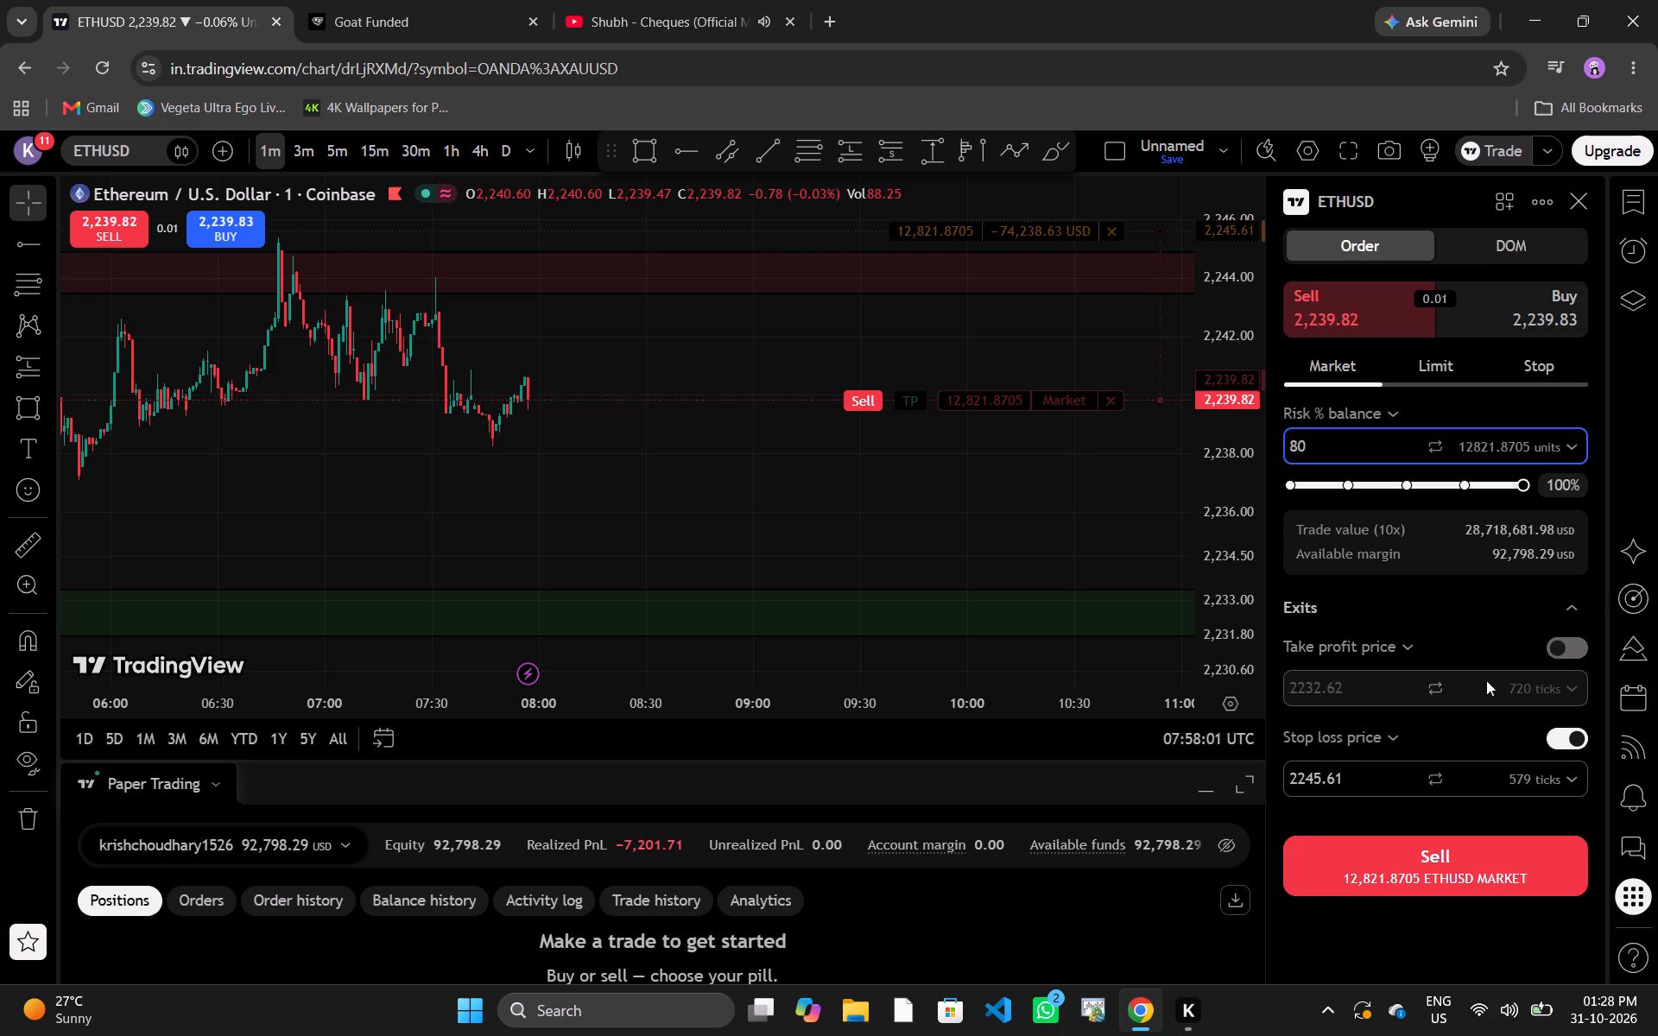
click(1421, 867)
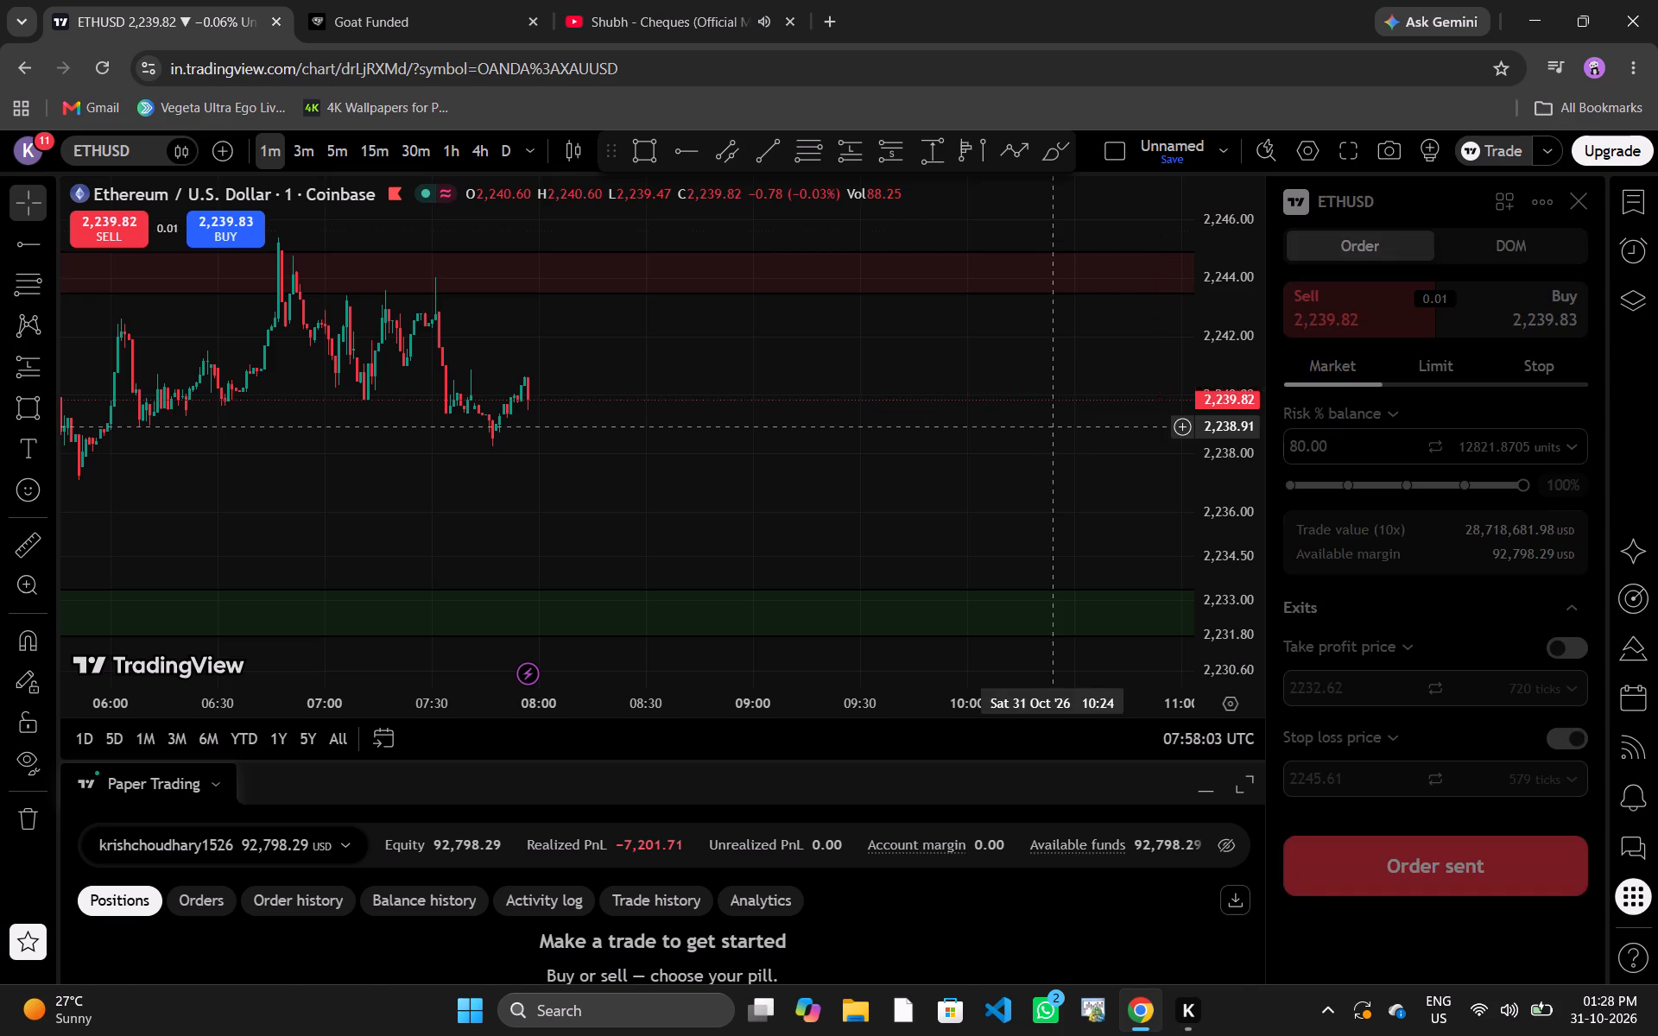
Start a new ETHUSD market sell order and move its stop loss to 2,241.35 on the chart.
drag(990, 506, 905, 522)
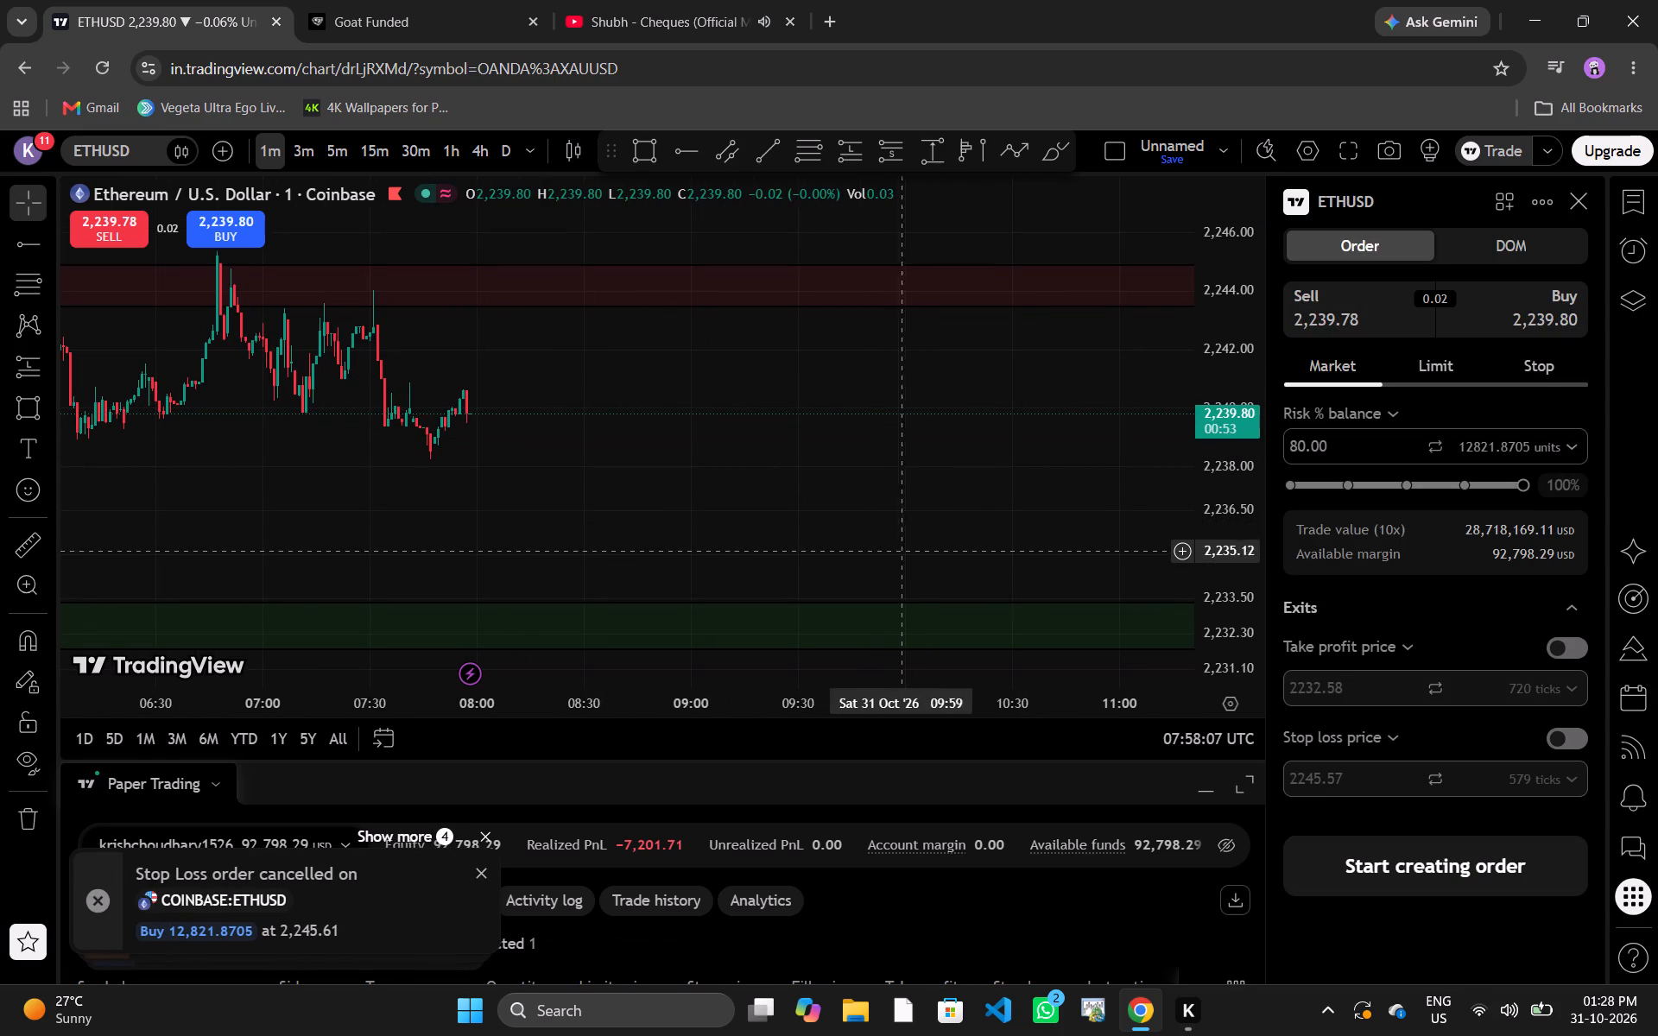
drag(904, 539, 1006, 550)
click(1376, 446)
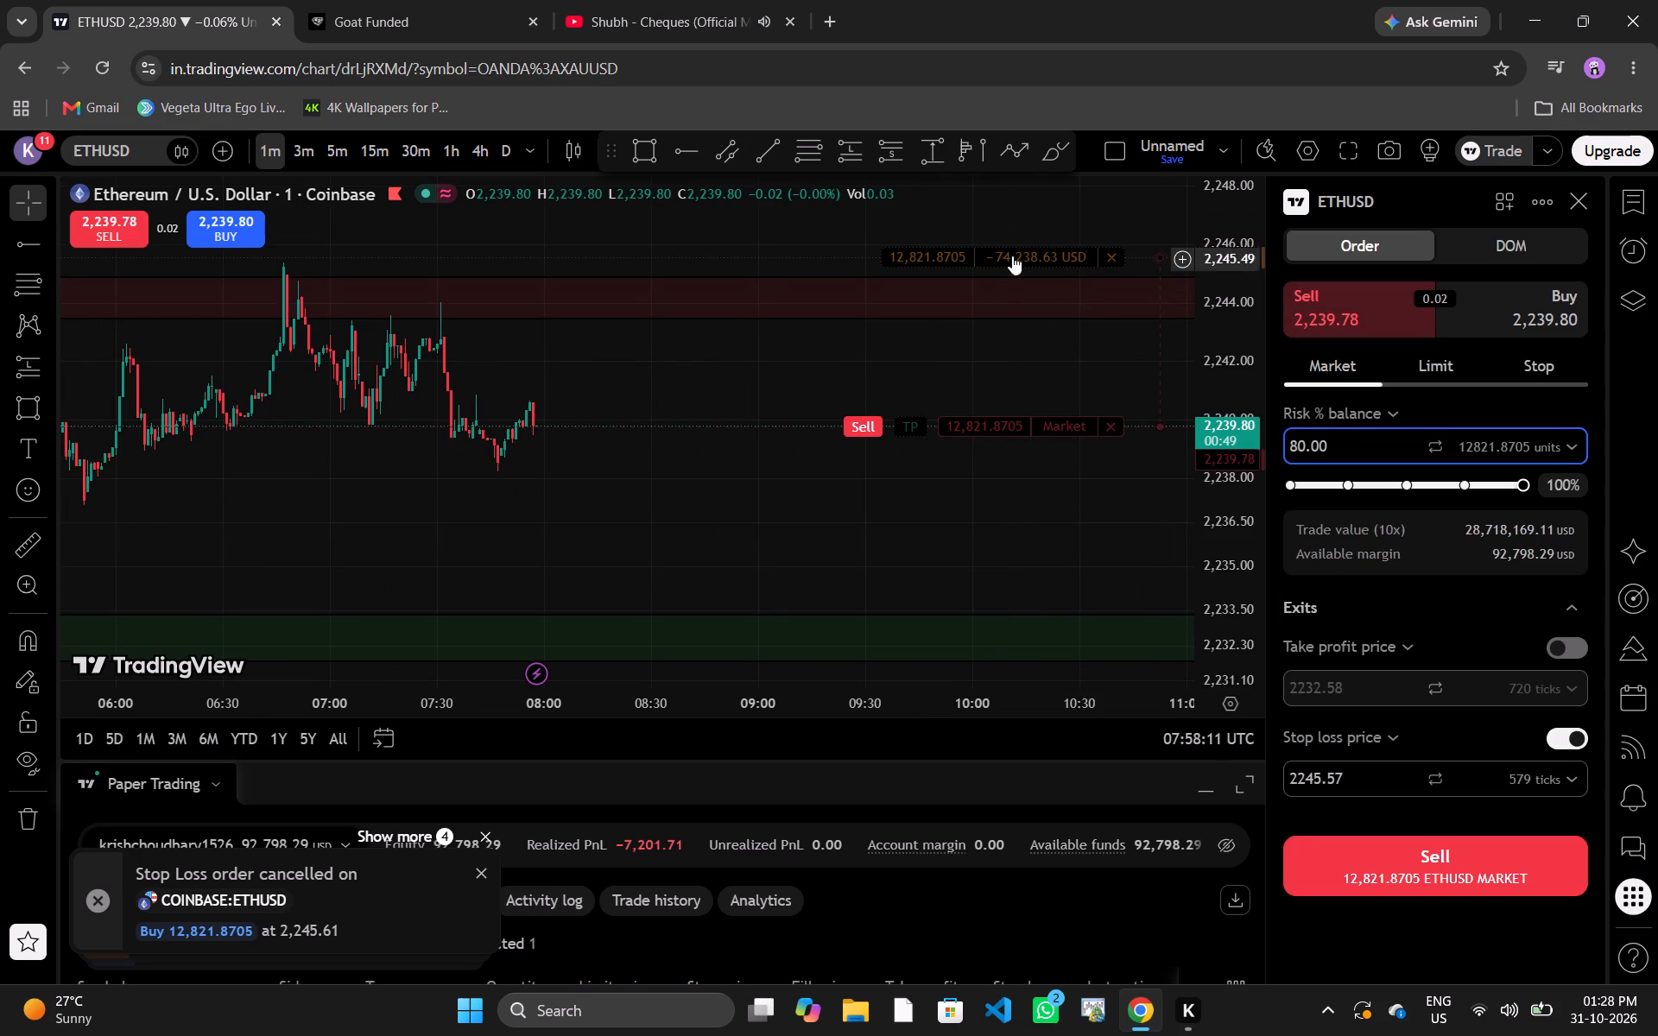
drag(1013, 255, 989, 378)
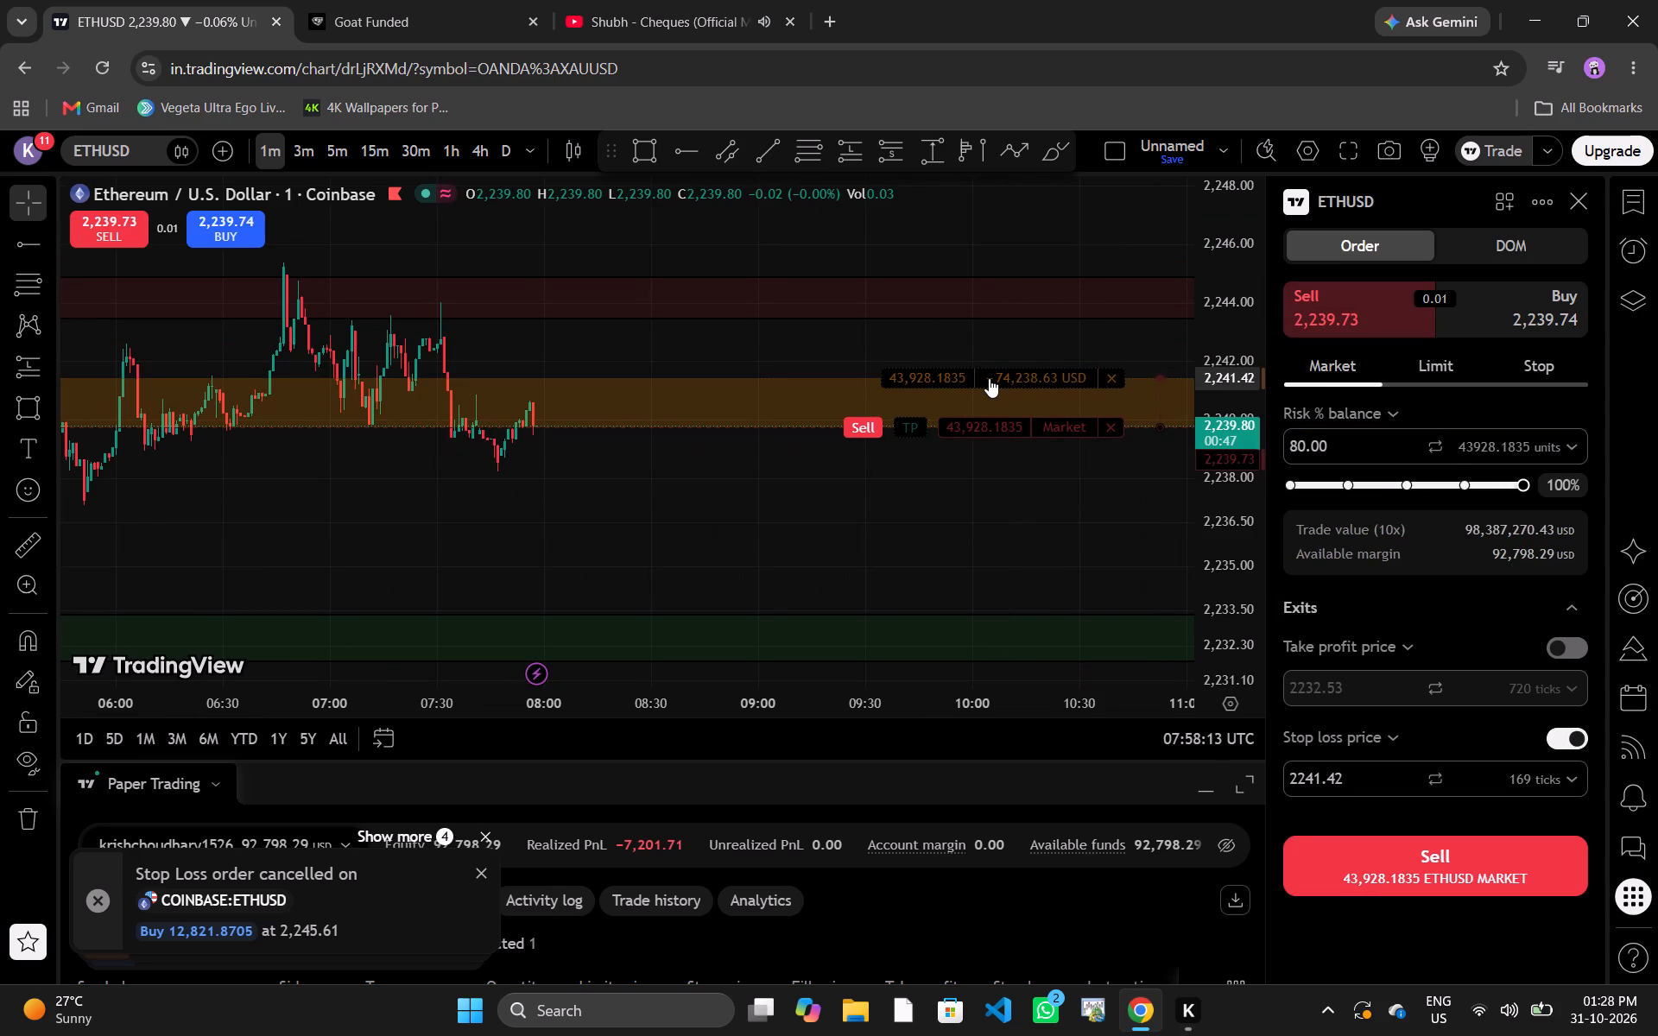
drag(989, 378, 984, 394)
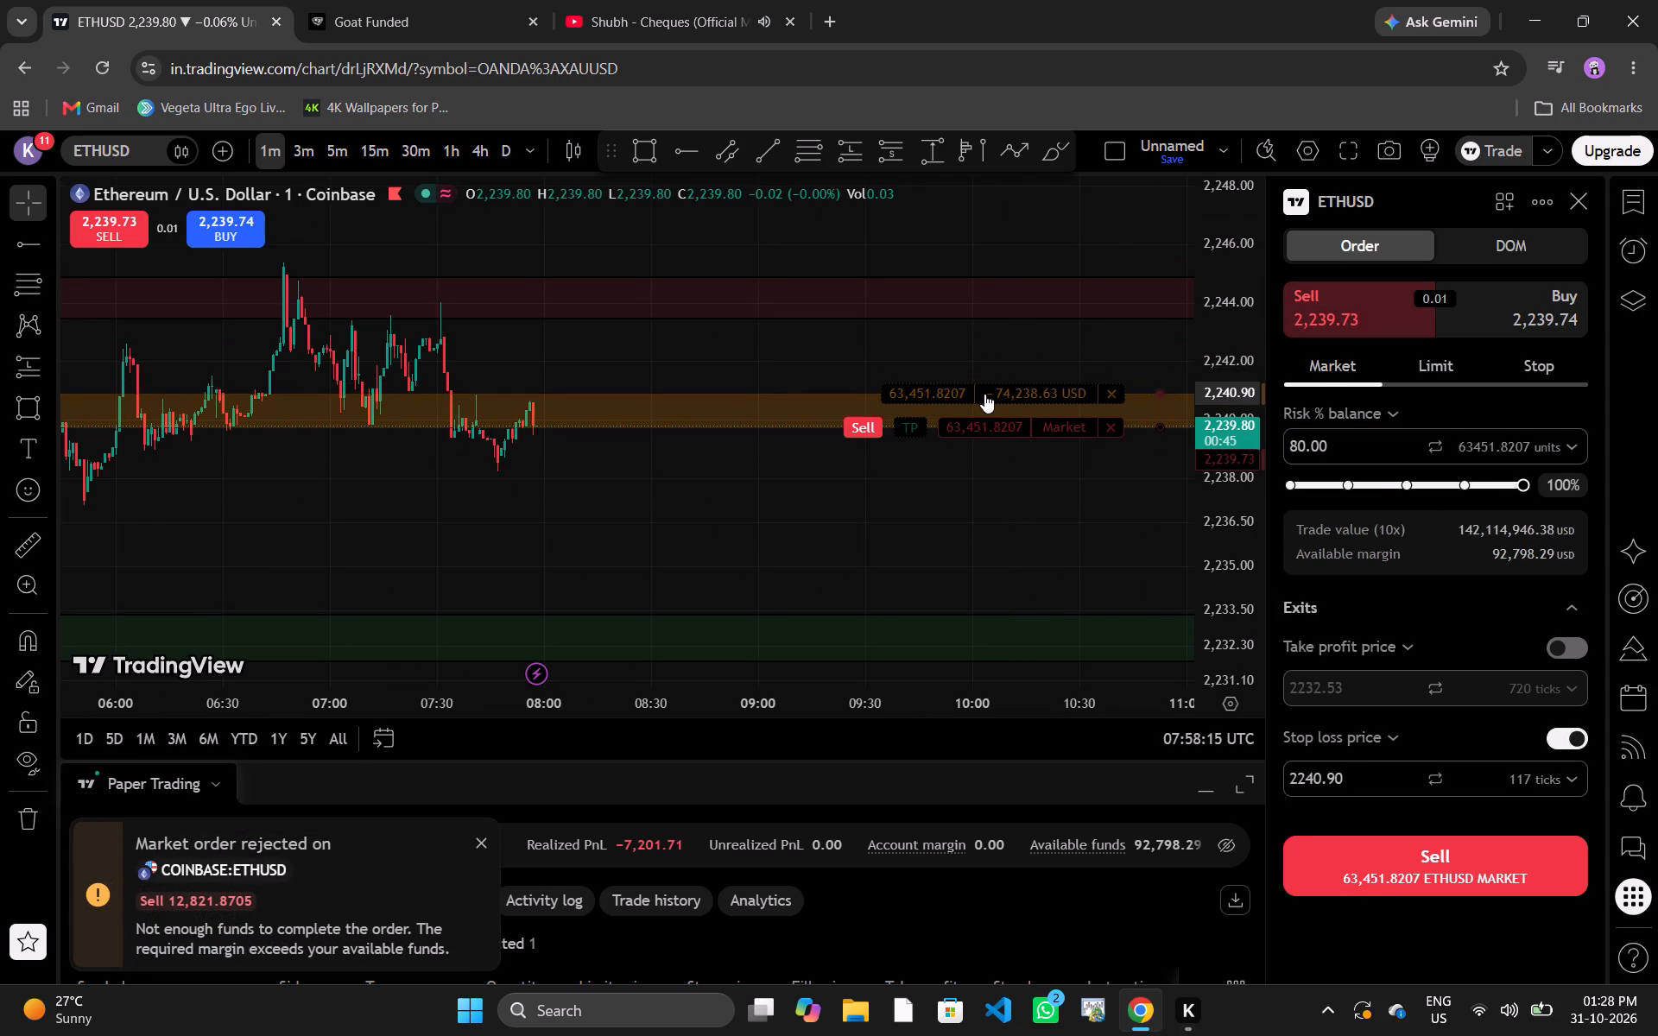
drag(984, 394, 1009, 380)
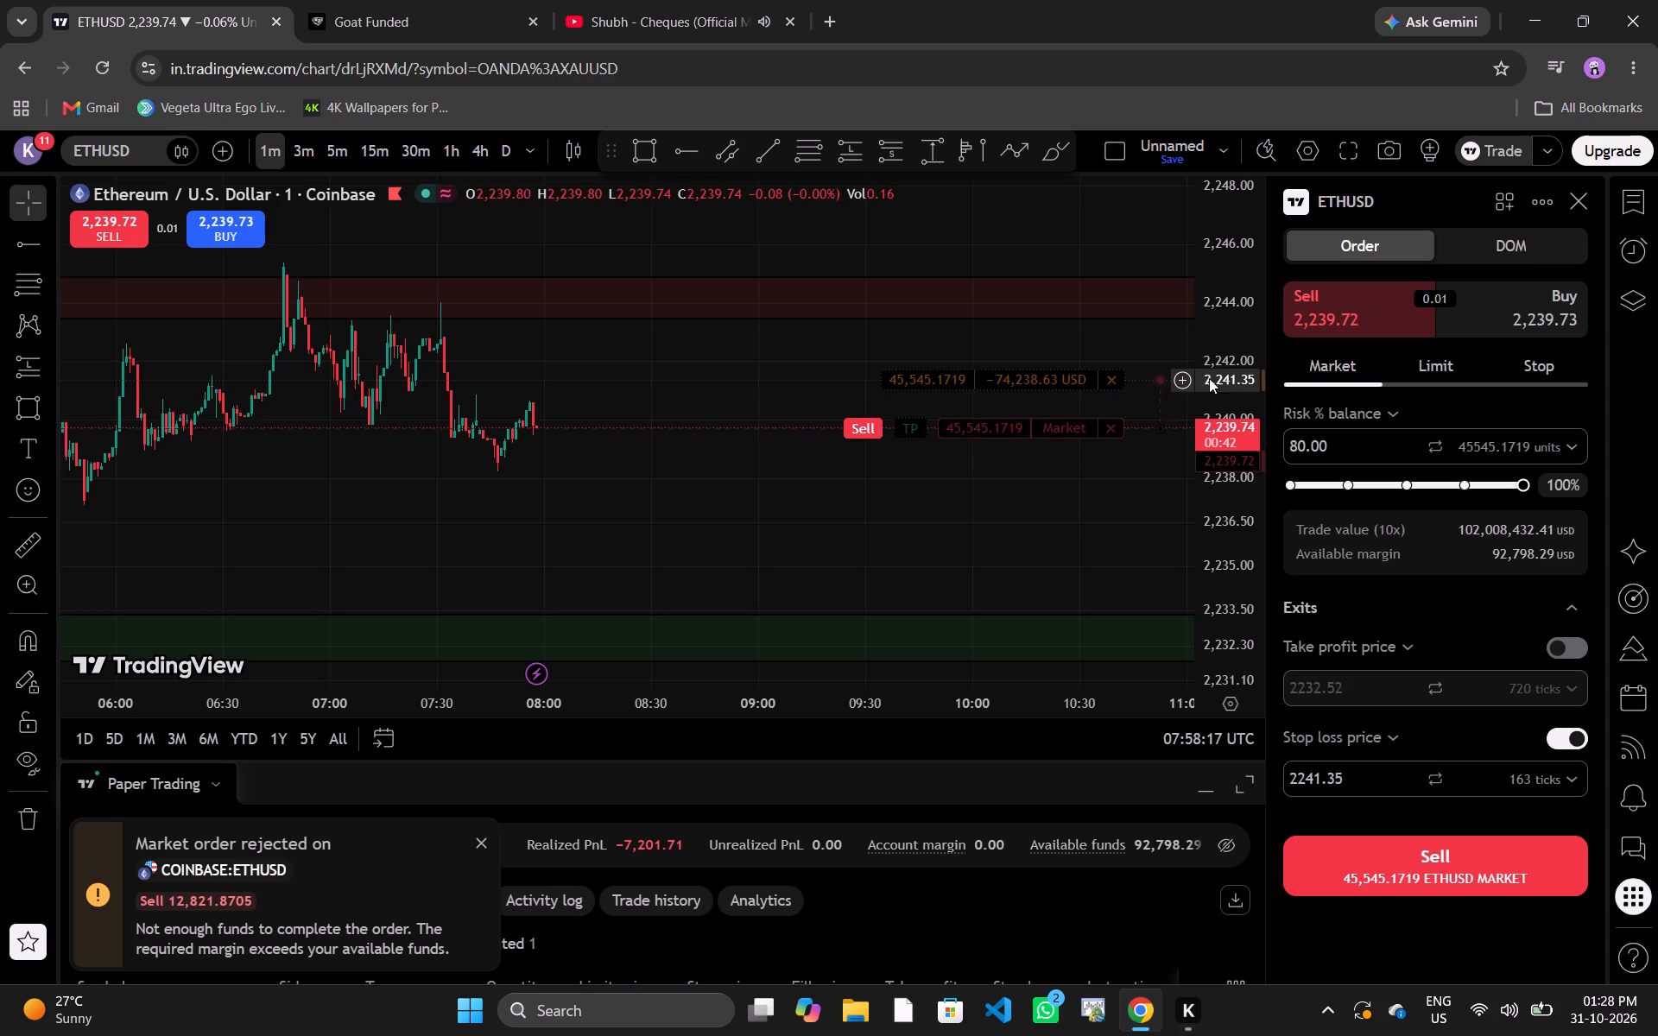
Change the sell order's quantity type to % balance and set the size to 74%.
click(1351, 395)
click(1354, 414)
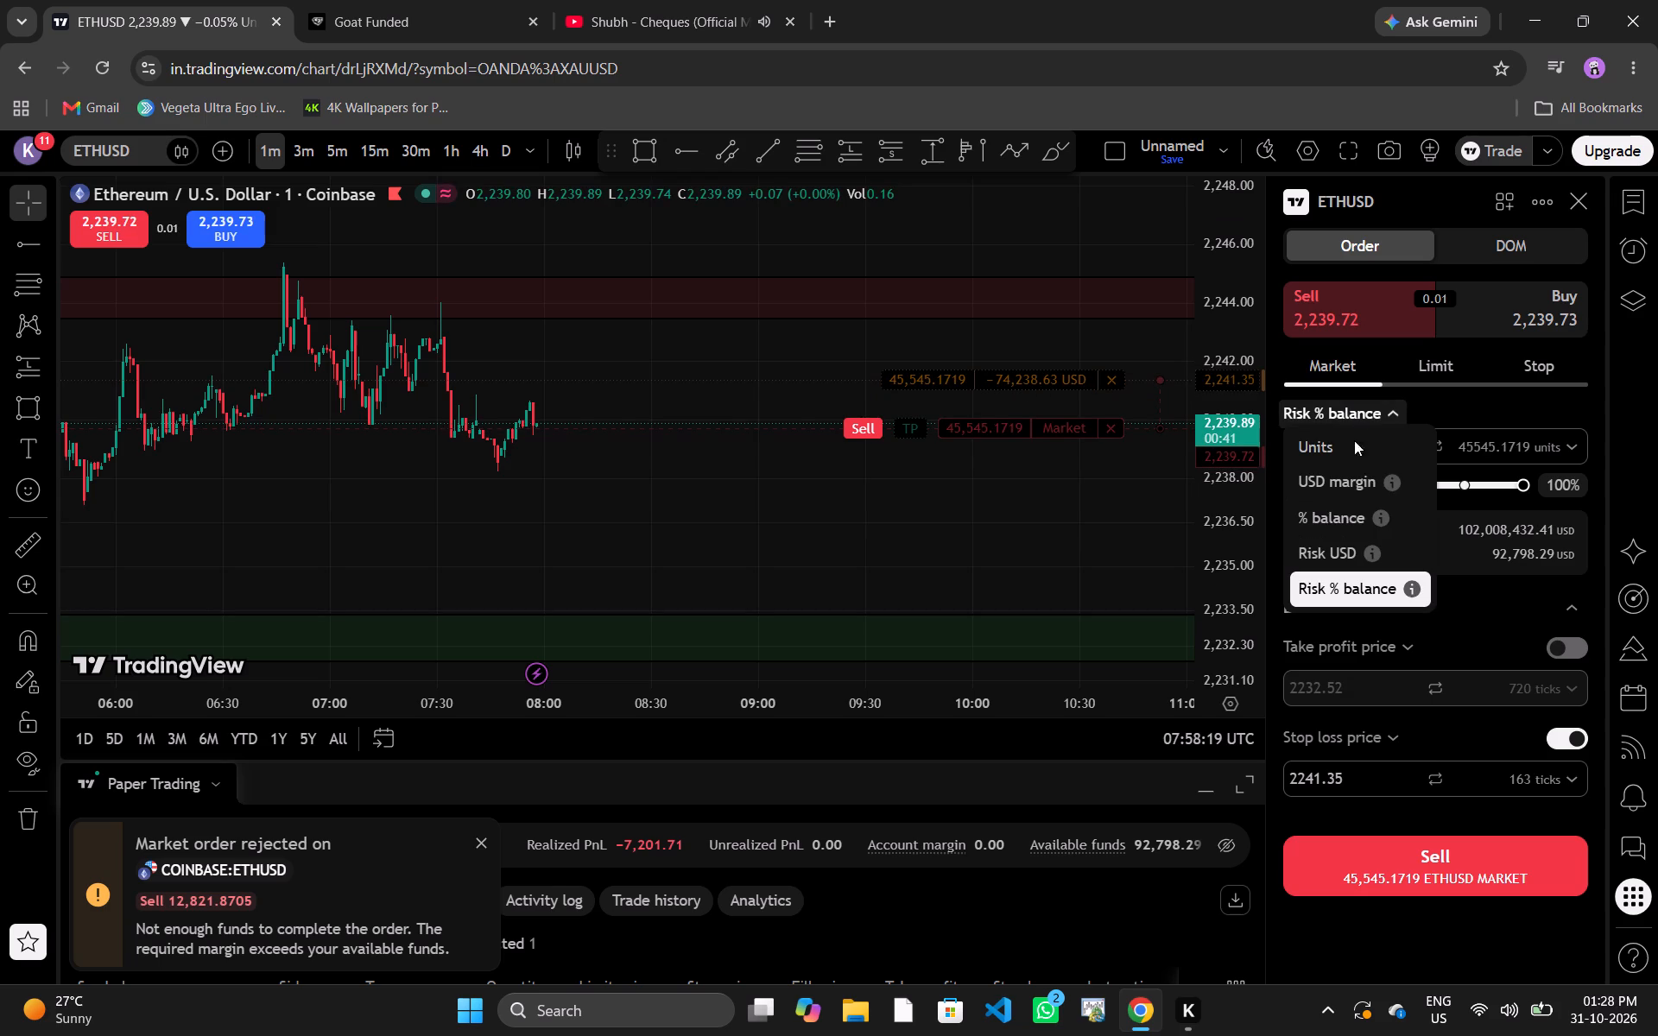
click(1346, 521)
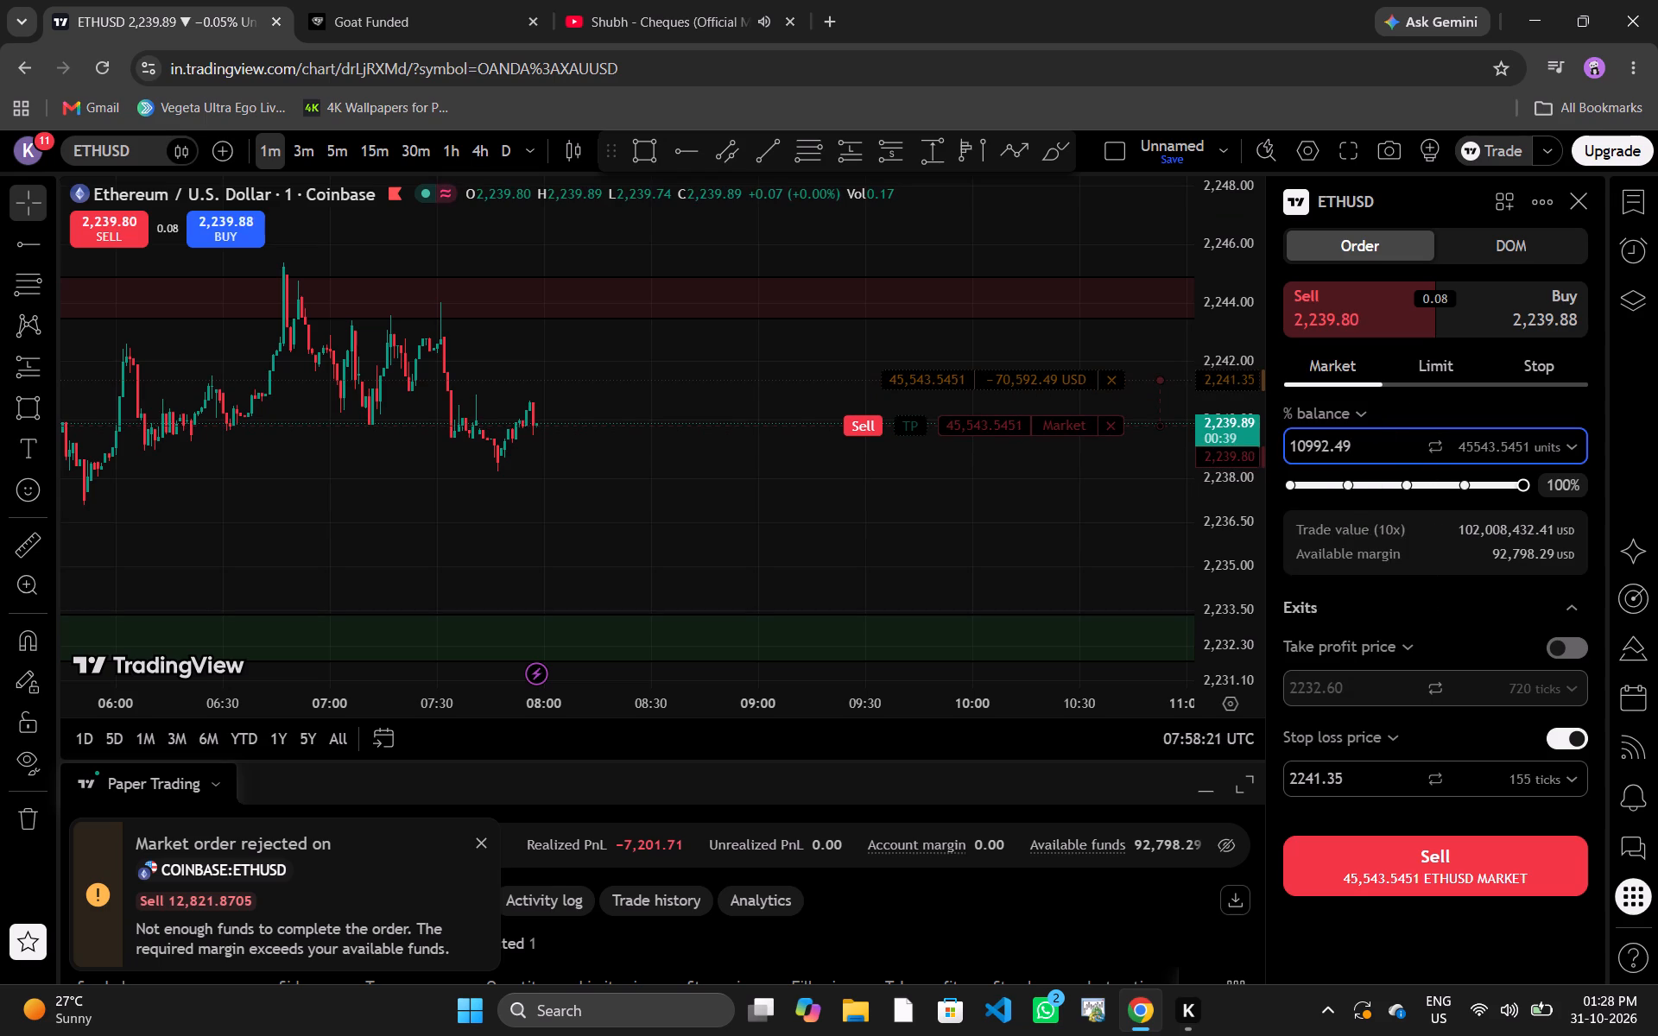
click(1463, 484)
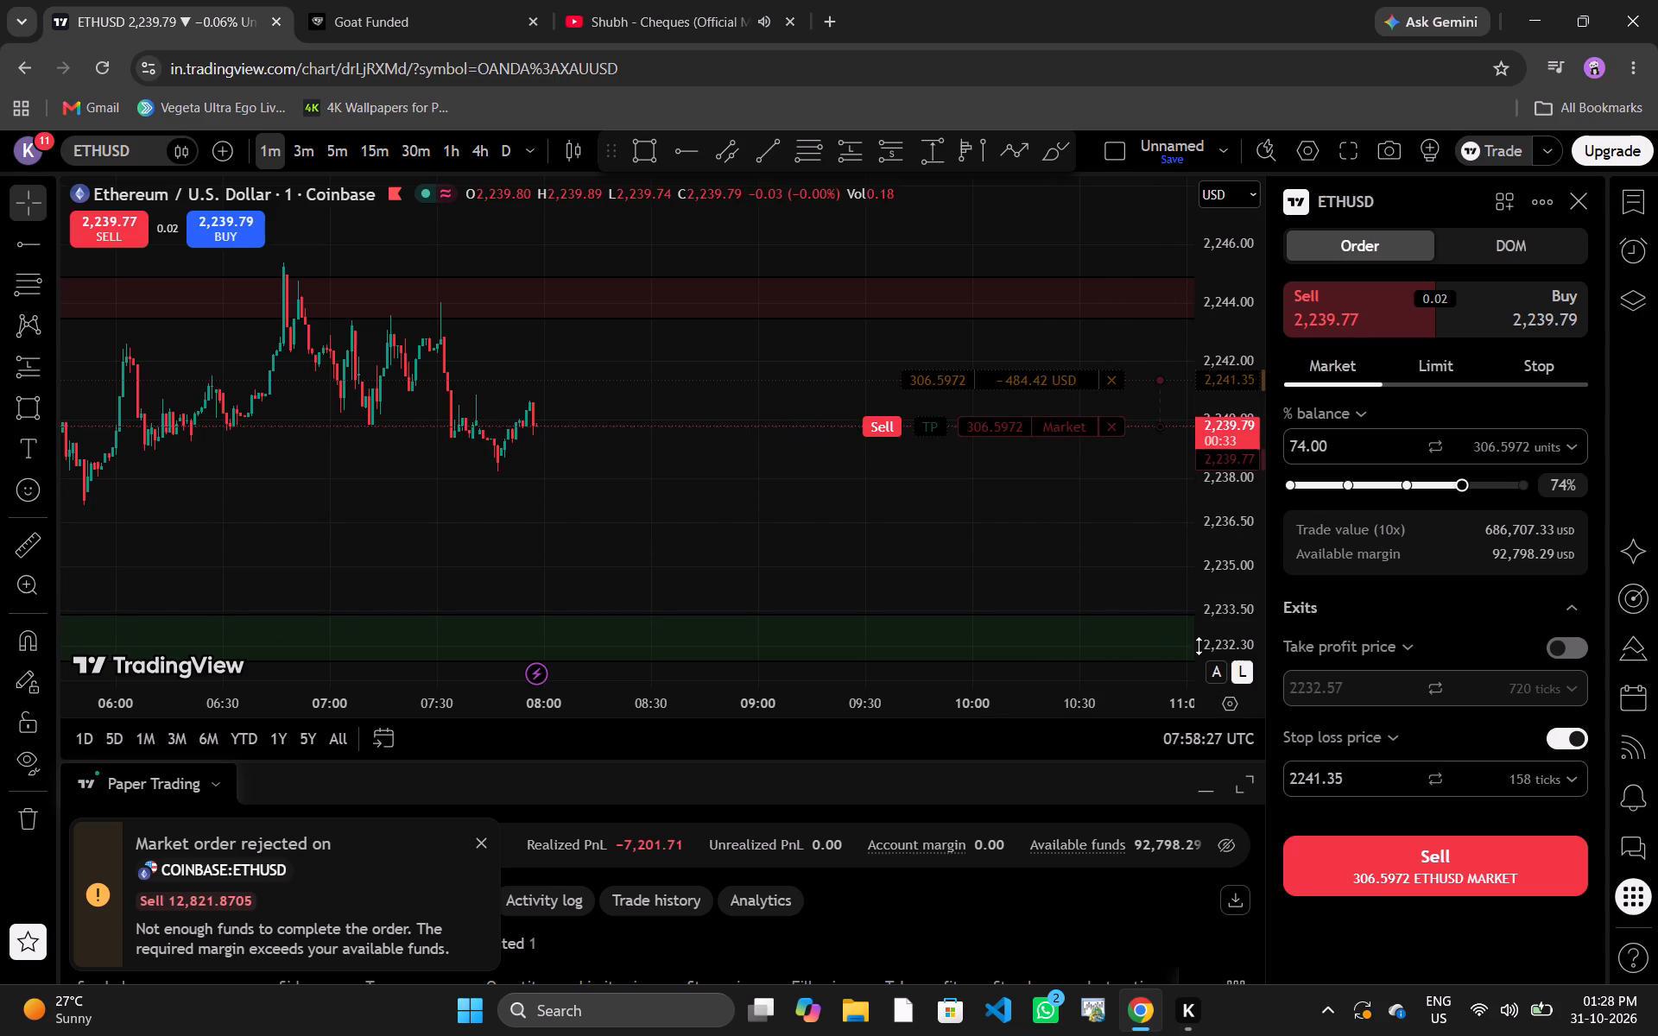
Move the sell order's stop loss above the red zone to 2,245.56.
drag(1045, 377, 1049, 298)
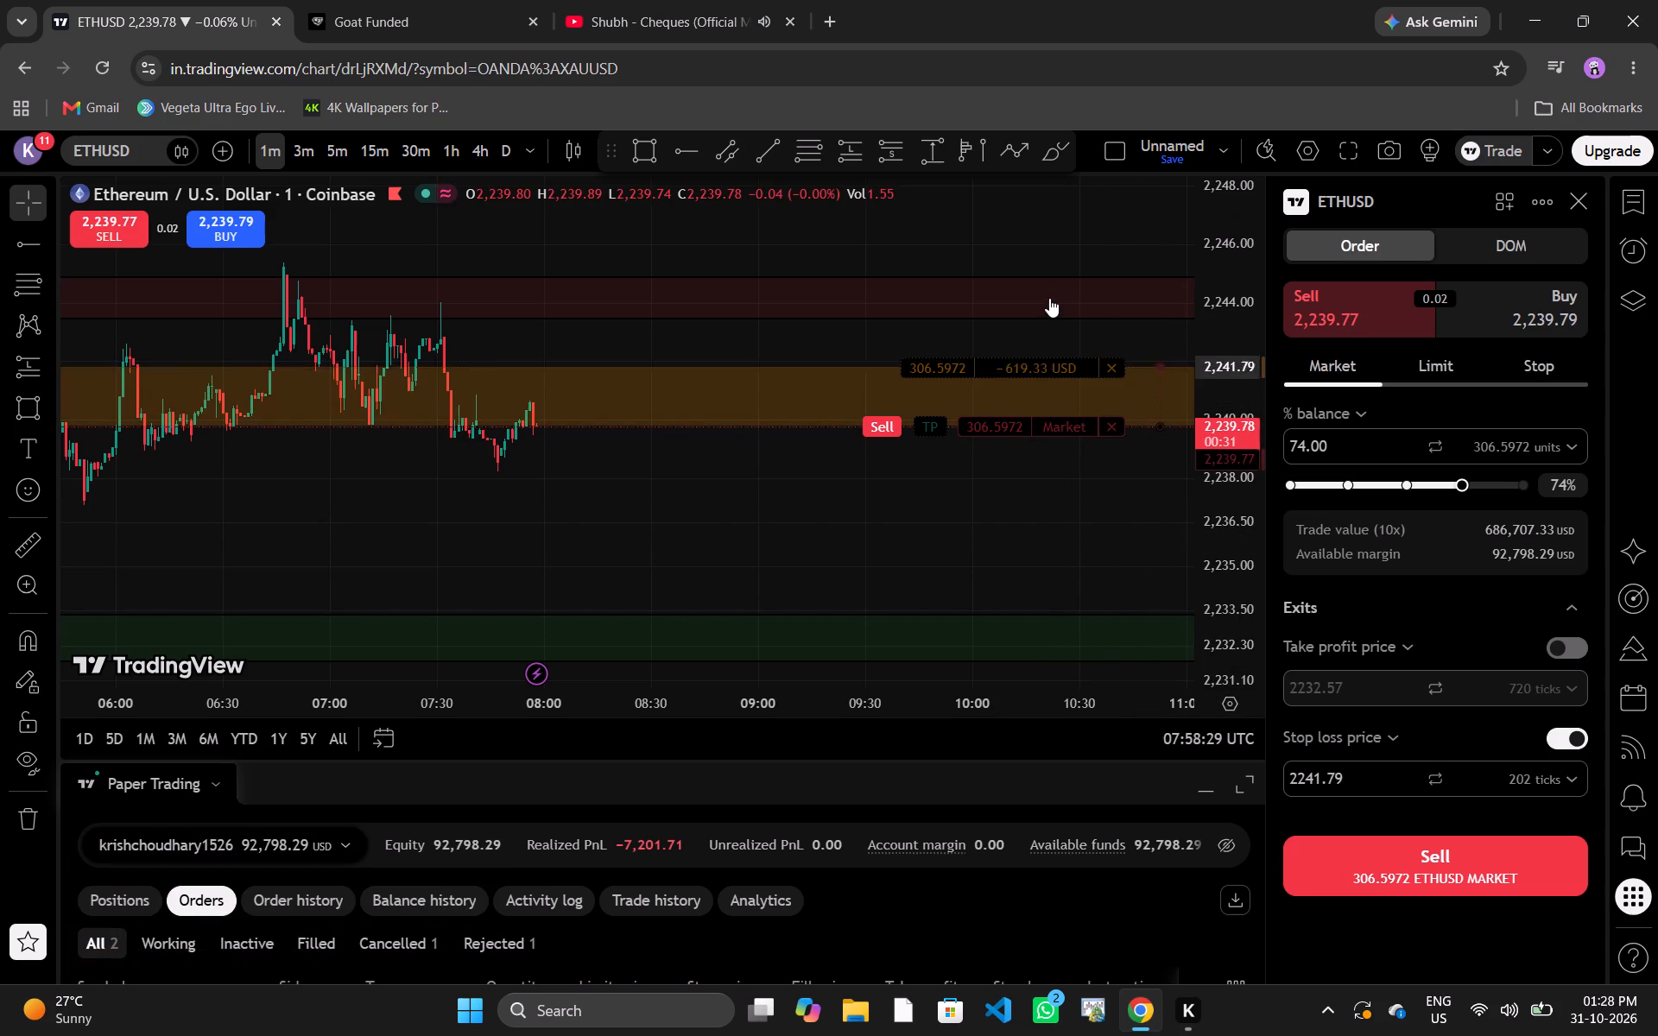
drag(1049, 298, 1067, 260)
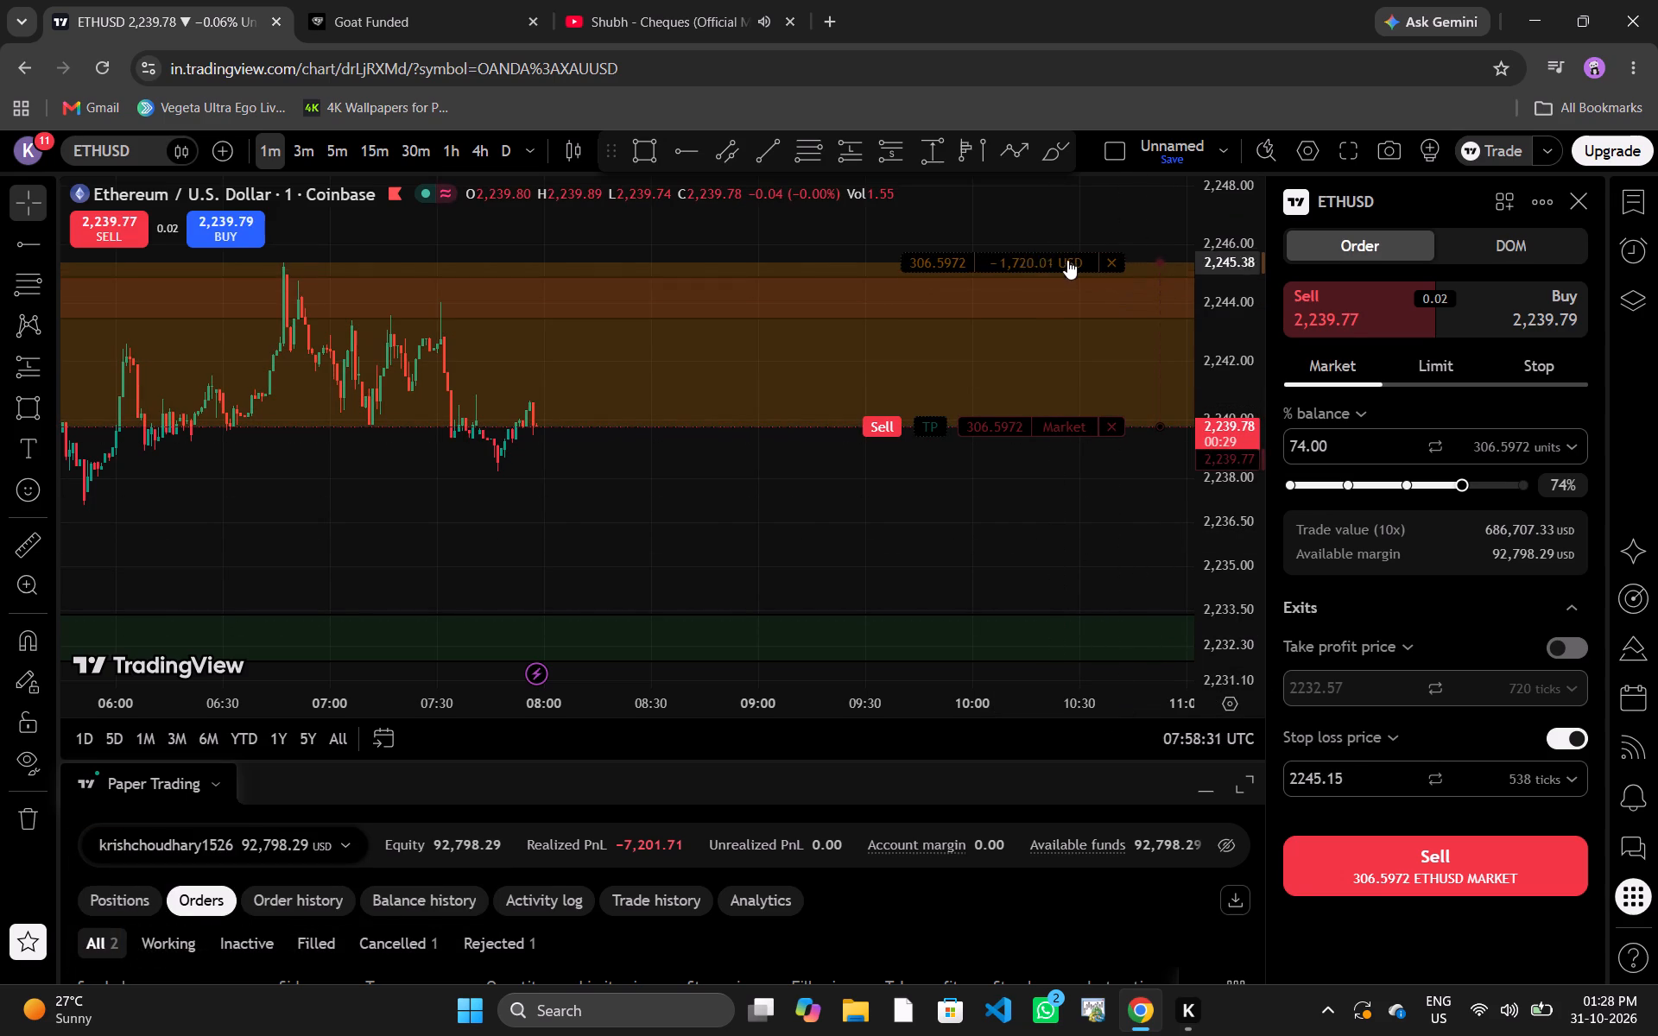
drag(1067, 260, 1065, 257)
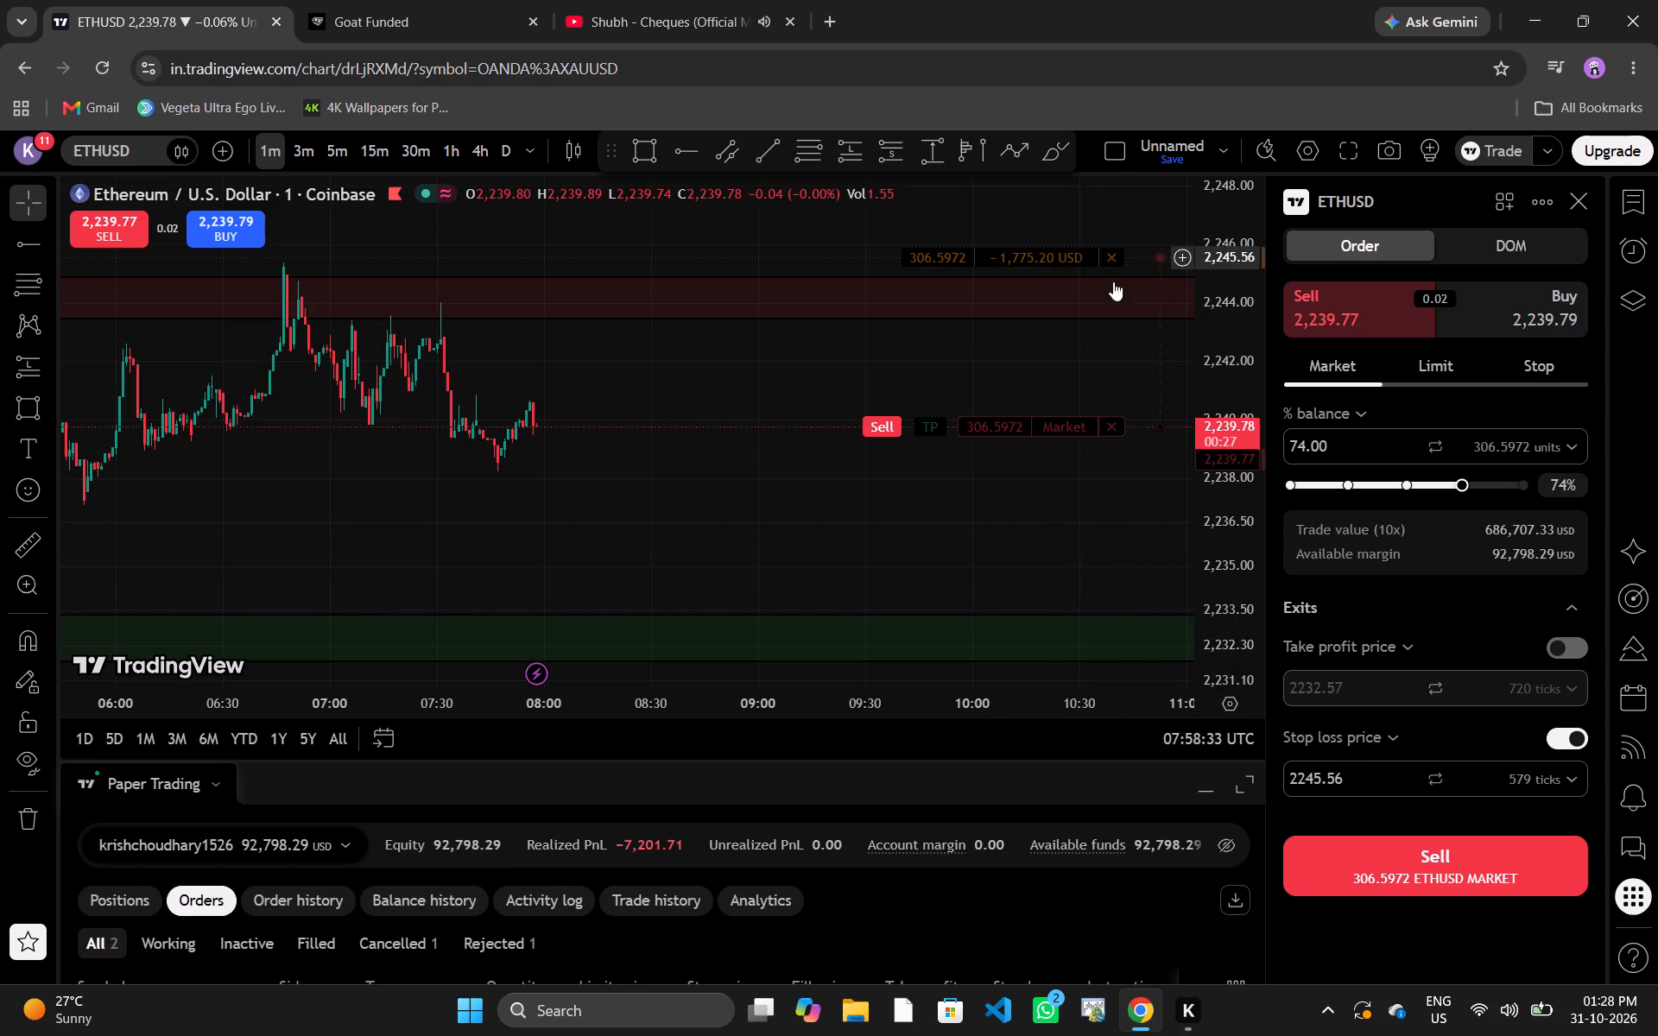
Increase the sell order's size to 100% of the balance.
drag(1460, 492, 1478, 495)
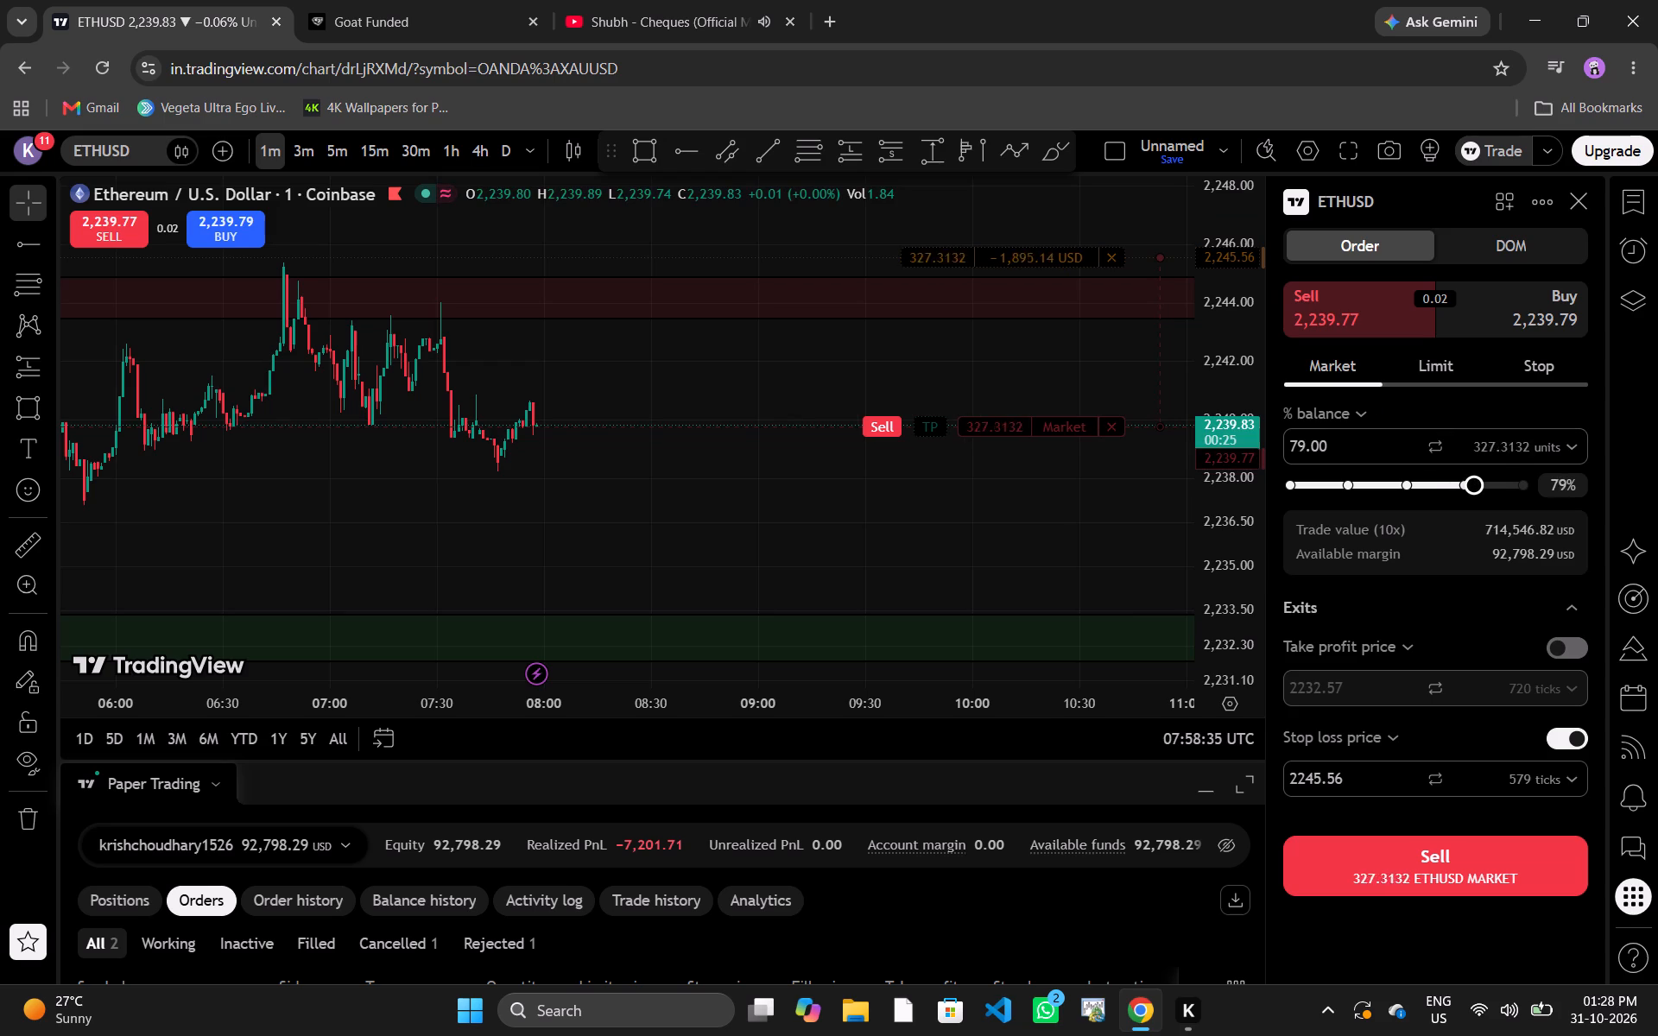
drag(1478, 495, 1569, 486)
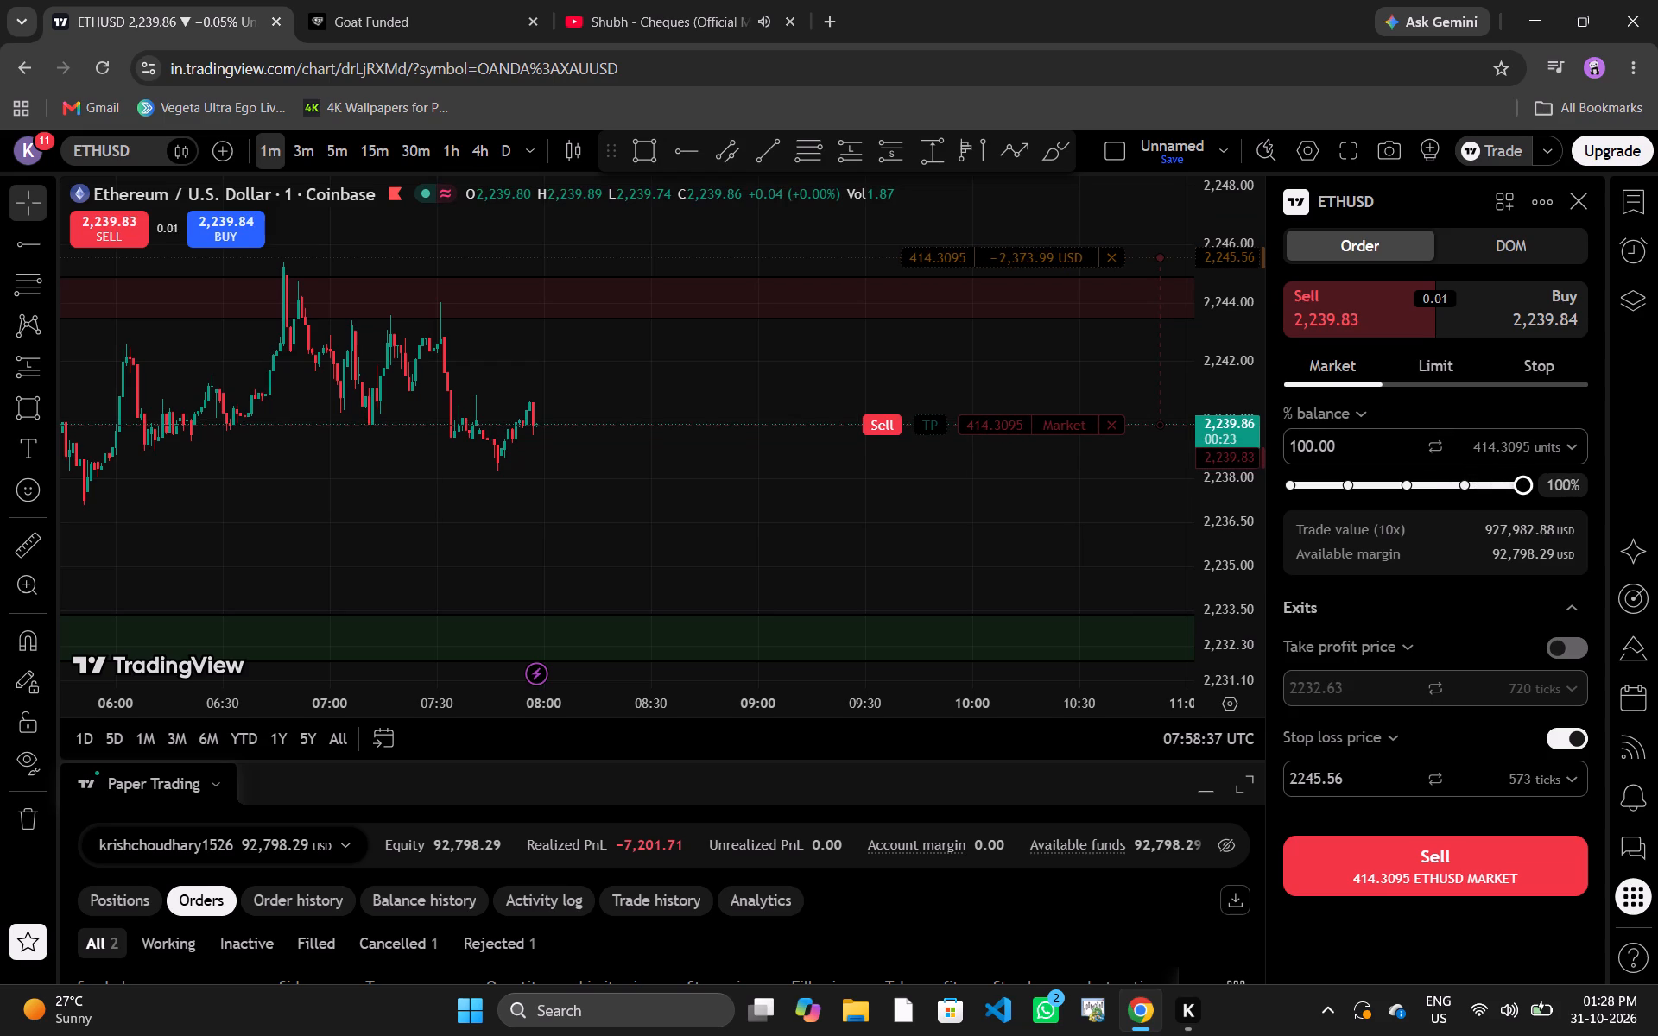
Place the ETHUSD market sell order at 100% of the balance with the stop loss at 2,245.56.
drag(1569, 486, 1570, 485)
click(1463, 846)
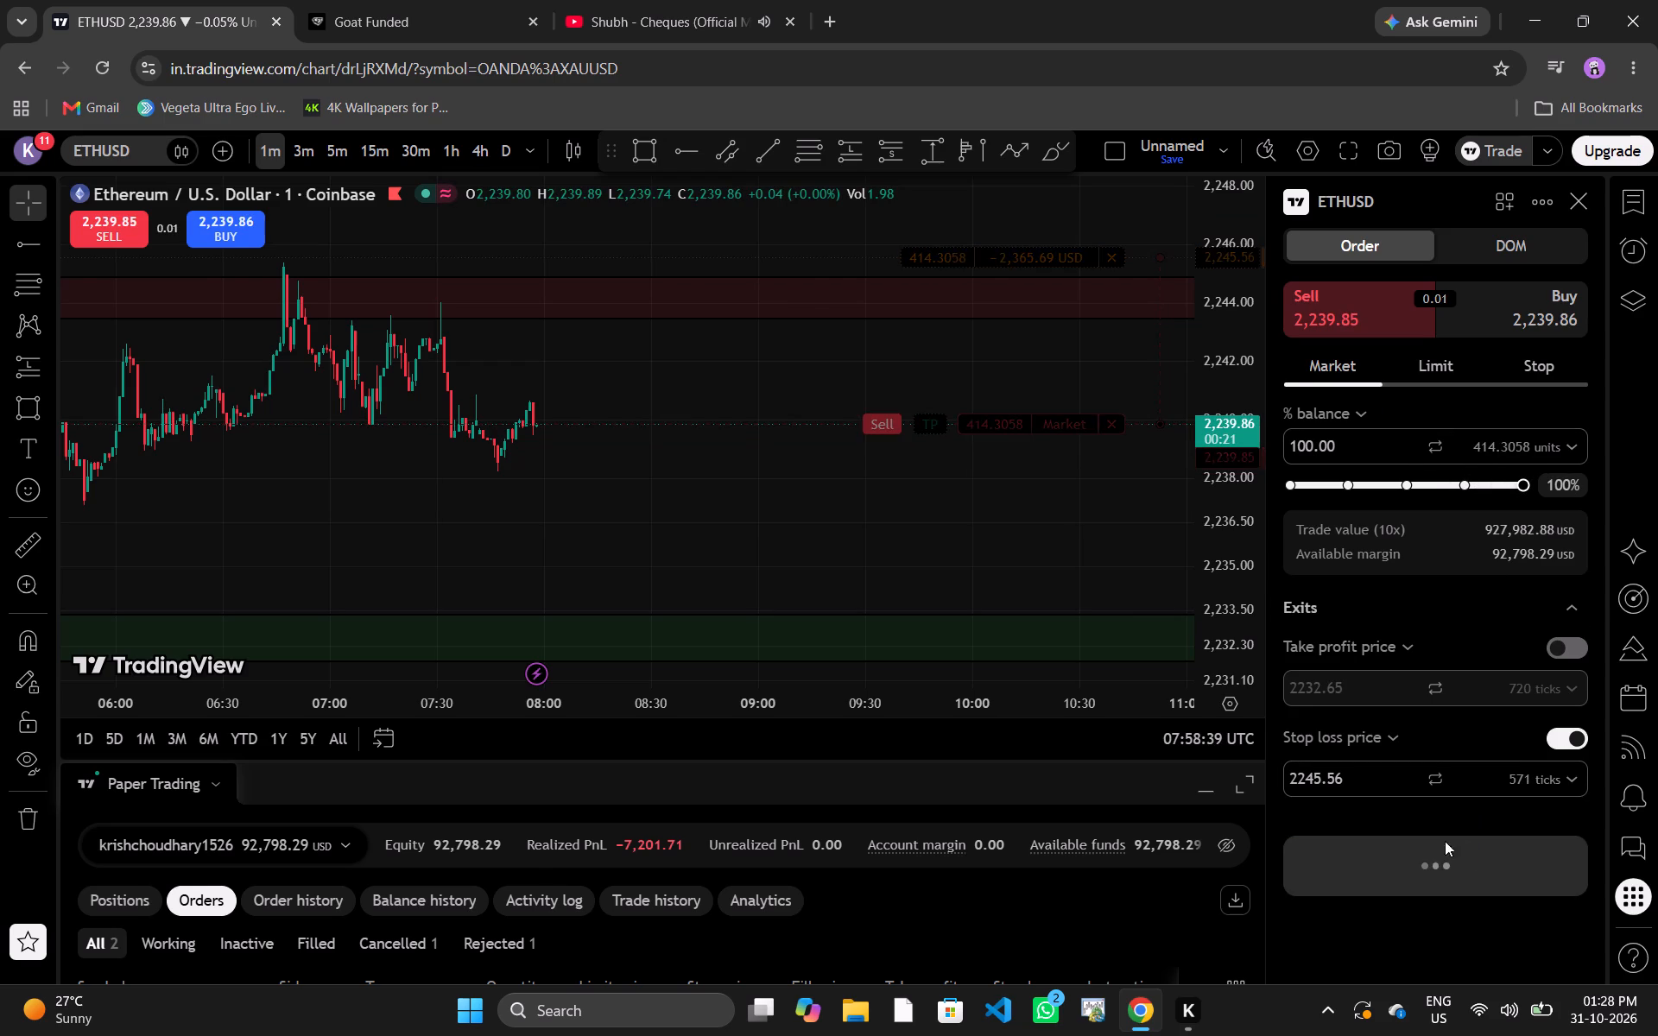
Add a take profit to the ETHUSD short position just below the green zone, at 2,230.52.
drag(903, 422, 928, 654)
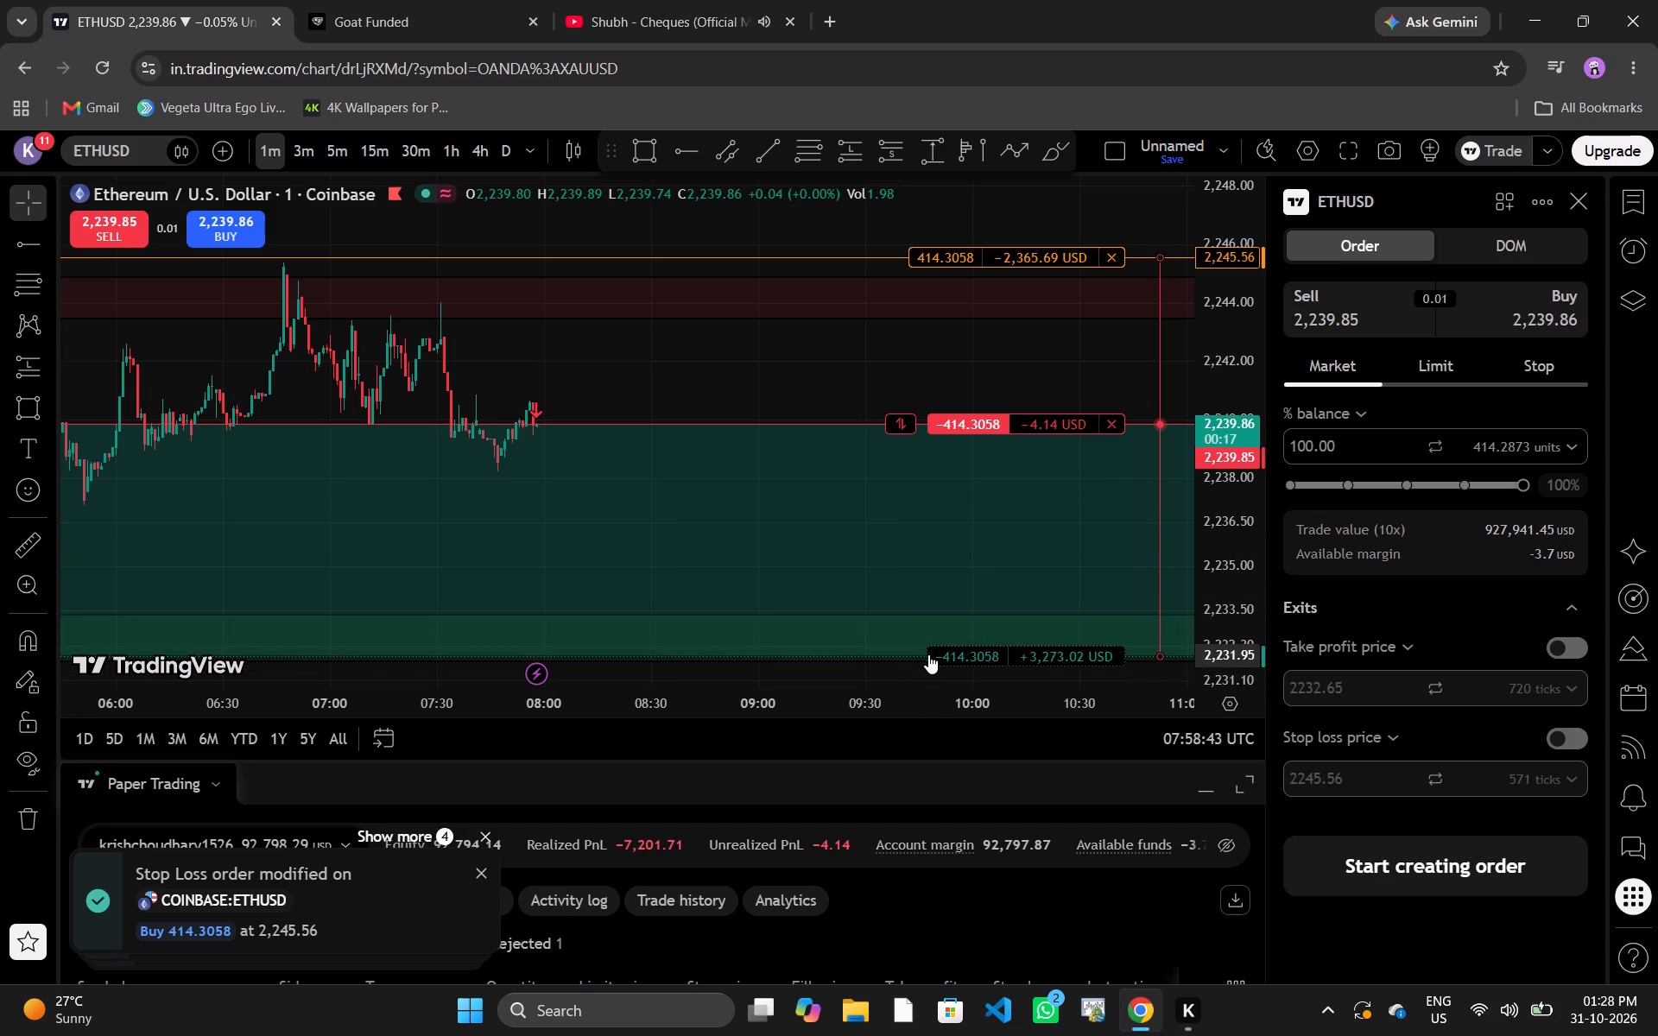
drag(928, 654, 924, 660)
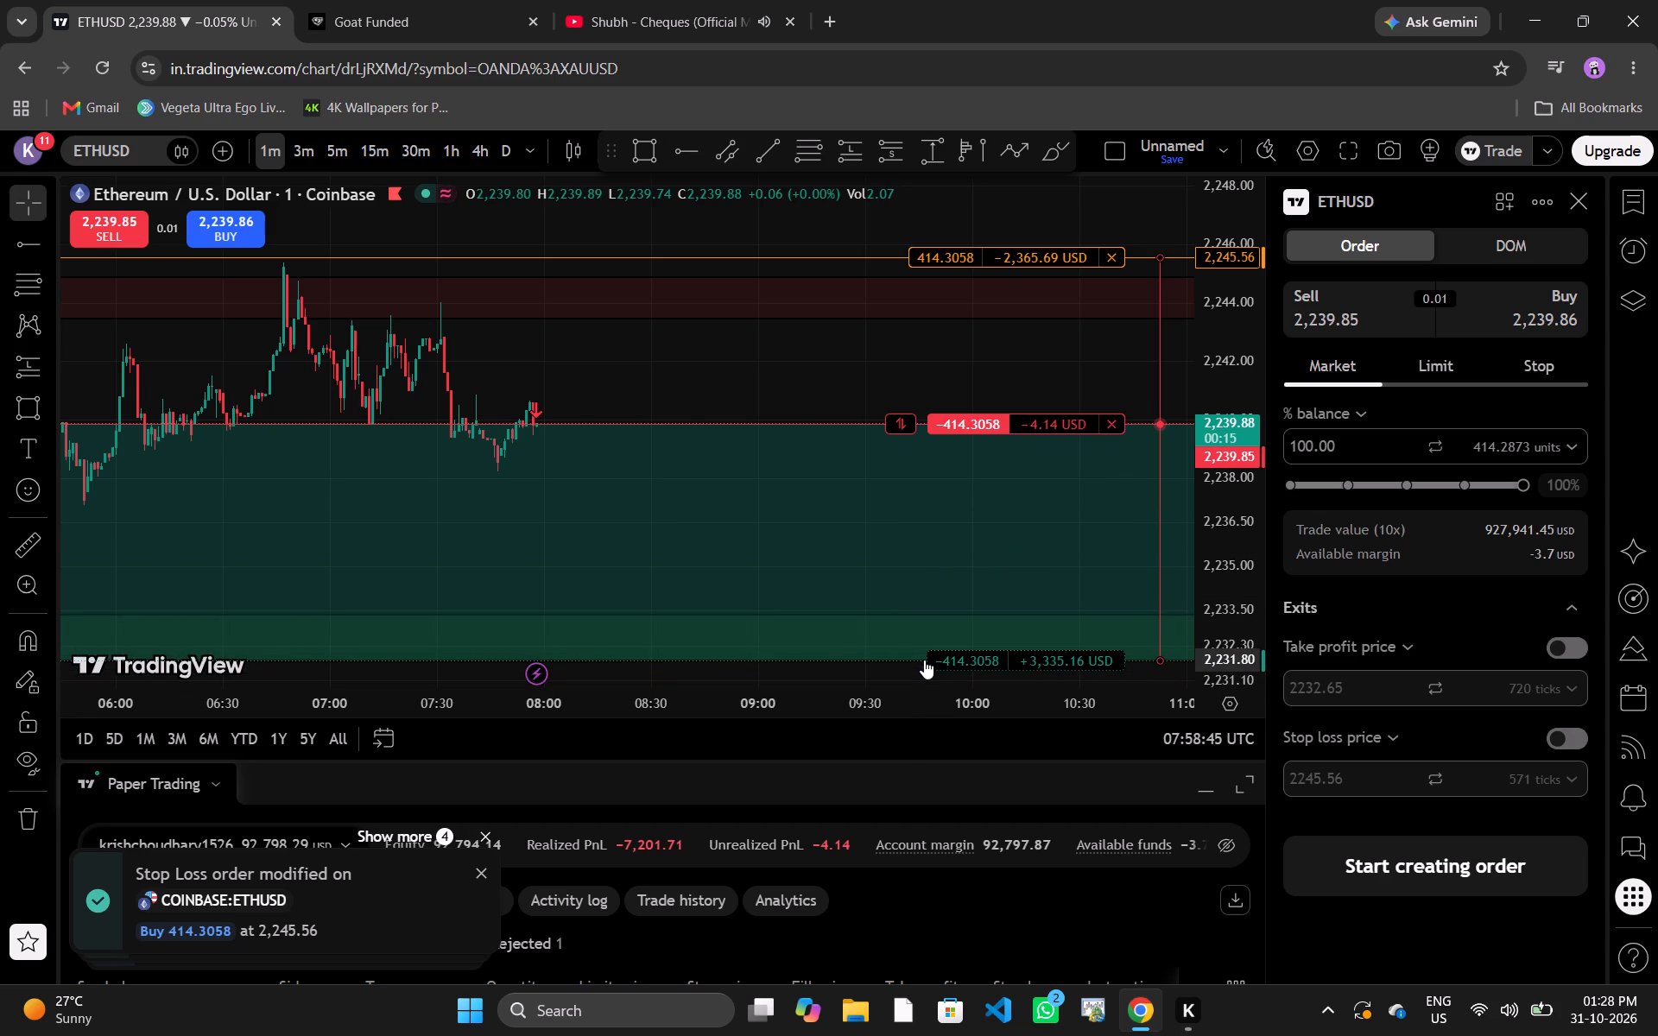
drag(924, 660, 945, 691)
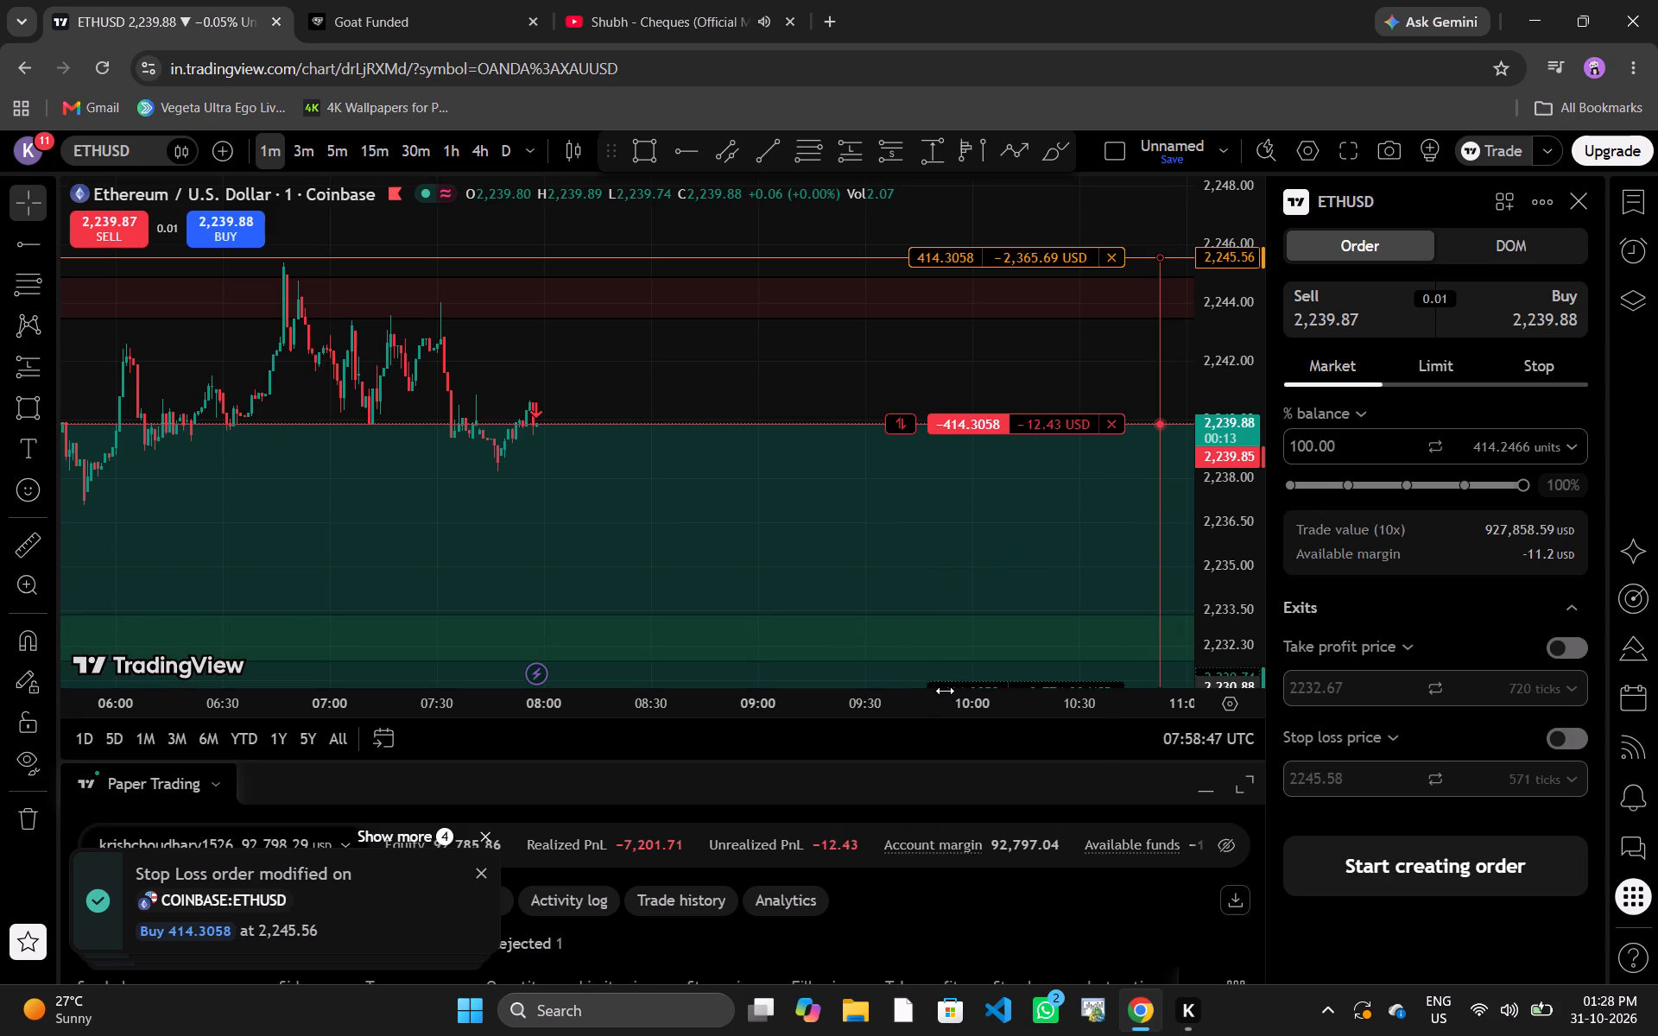
drag(945, 691, 946, 698)
Change the ETHUSD chart to the 15-minute timeframe with the recent candles and both zones in view.
drag(1212, 376, 1224, 488)
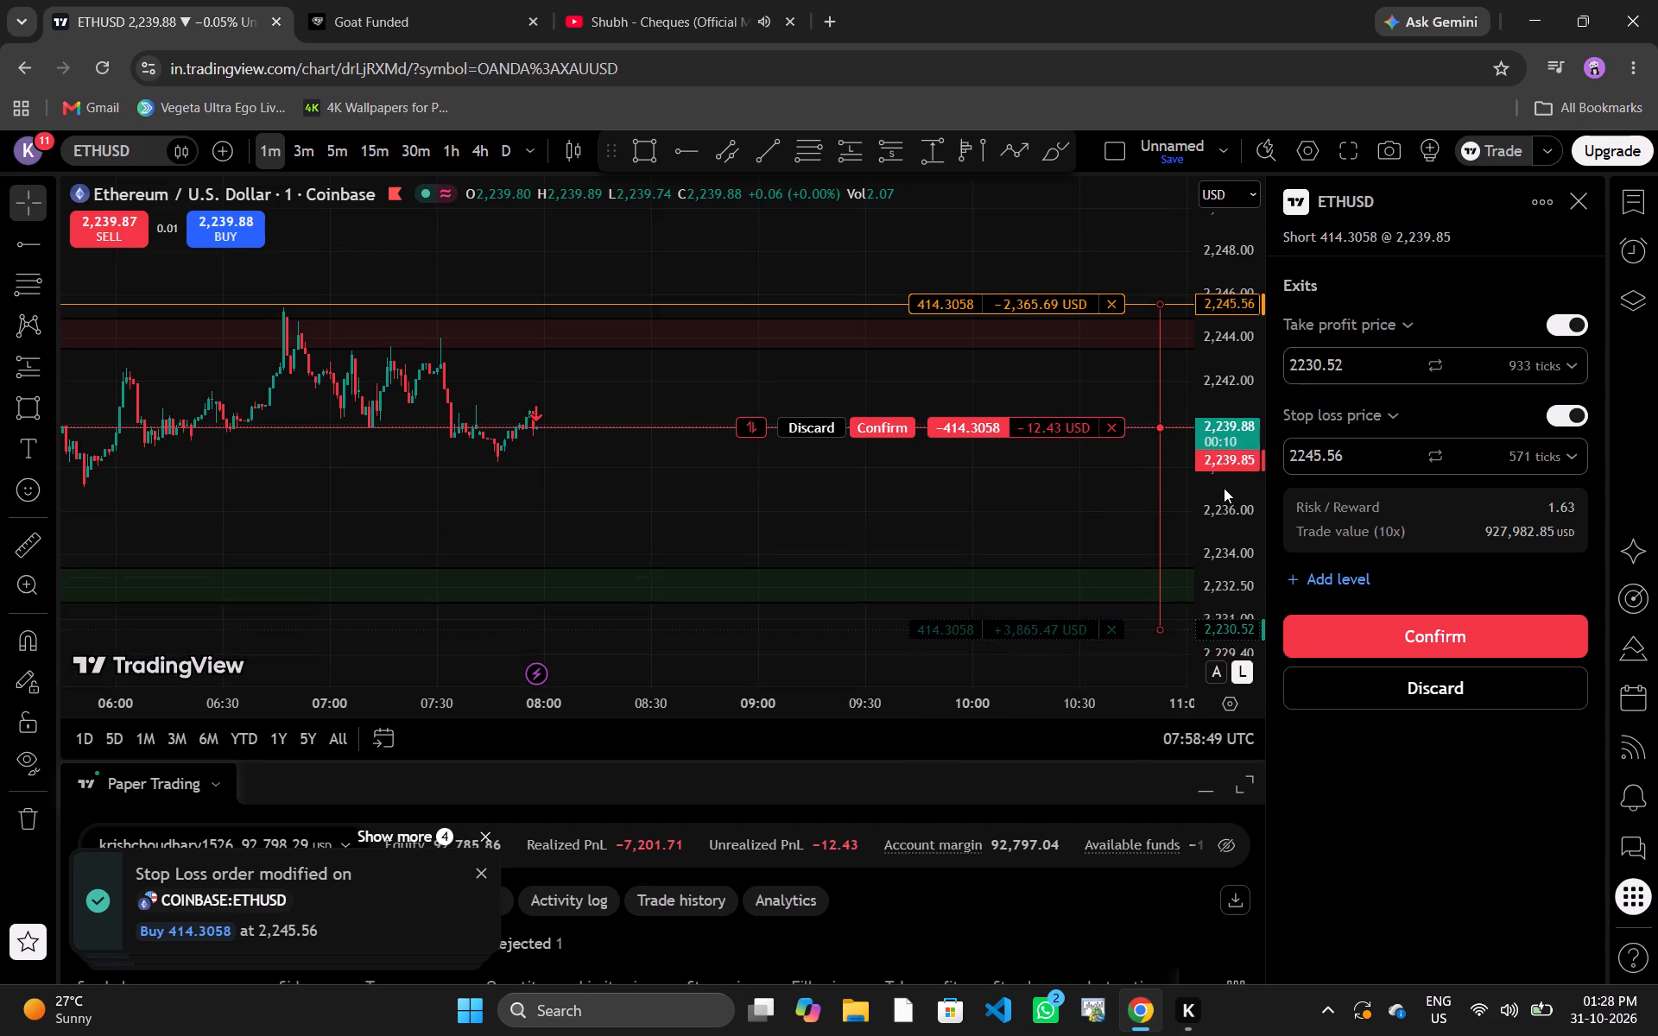
drag(831, 708, 1018, 709)
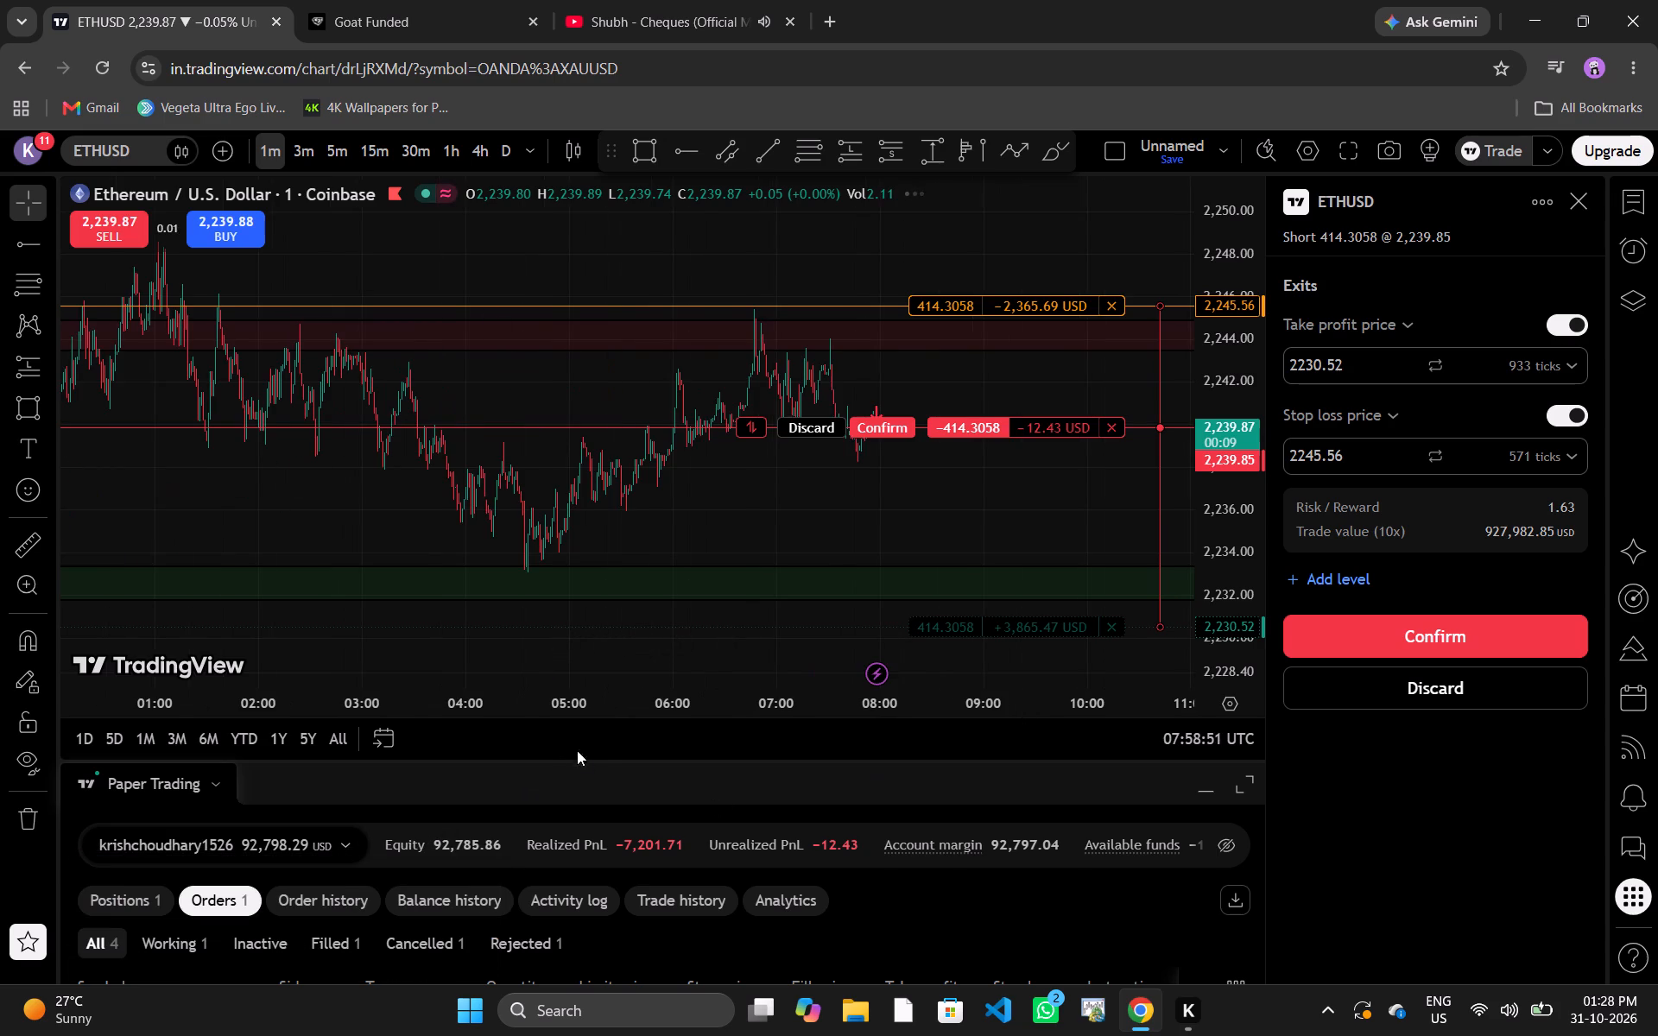
drag(598, 764, 626, 866)
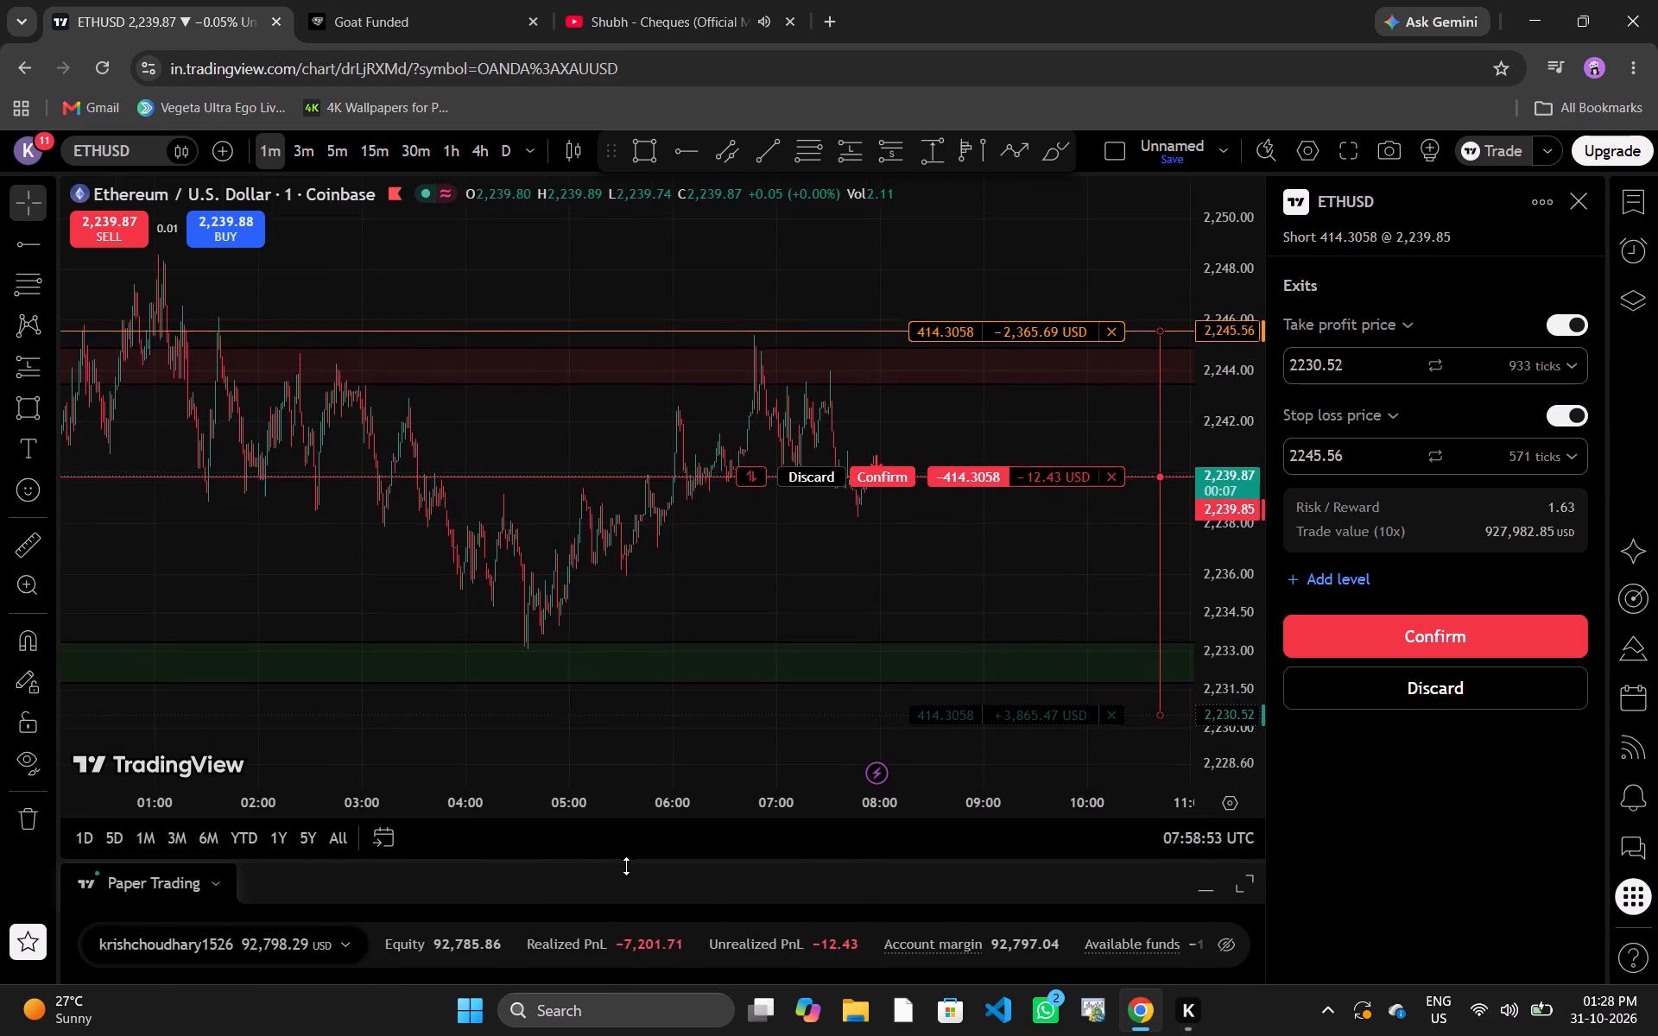
drag(626, 866, 636, 824)
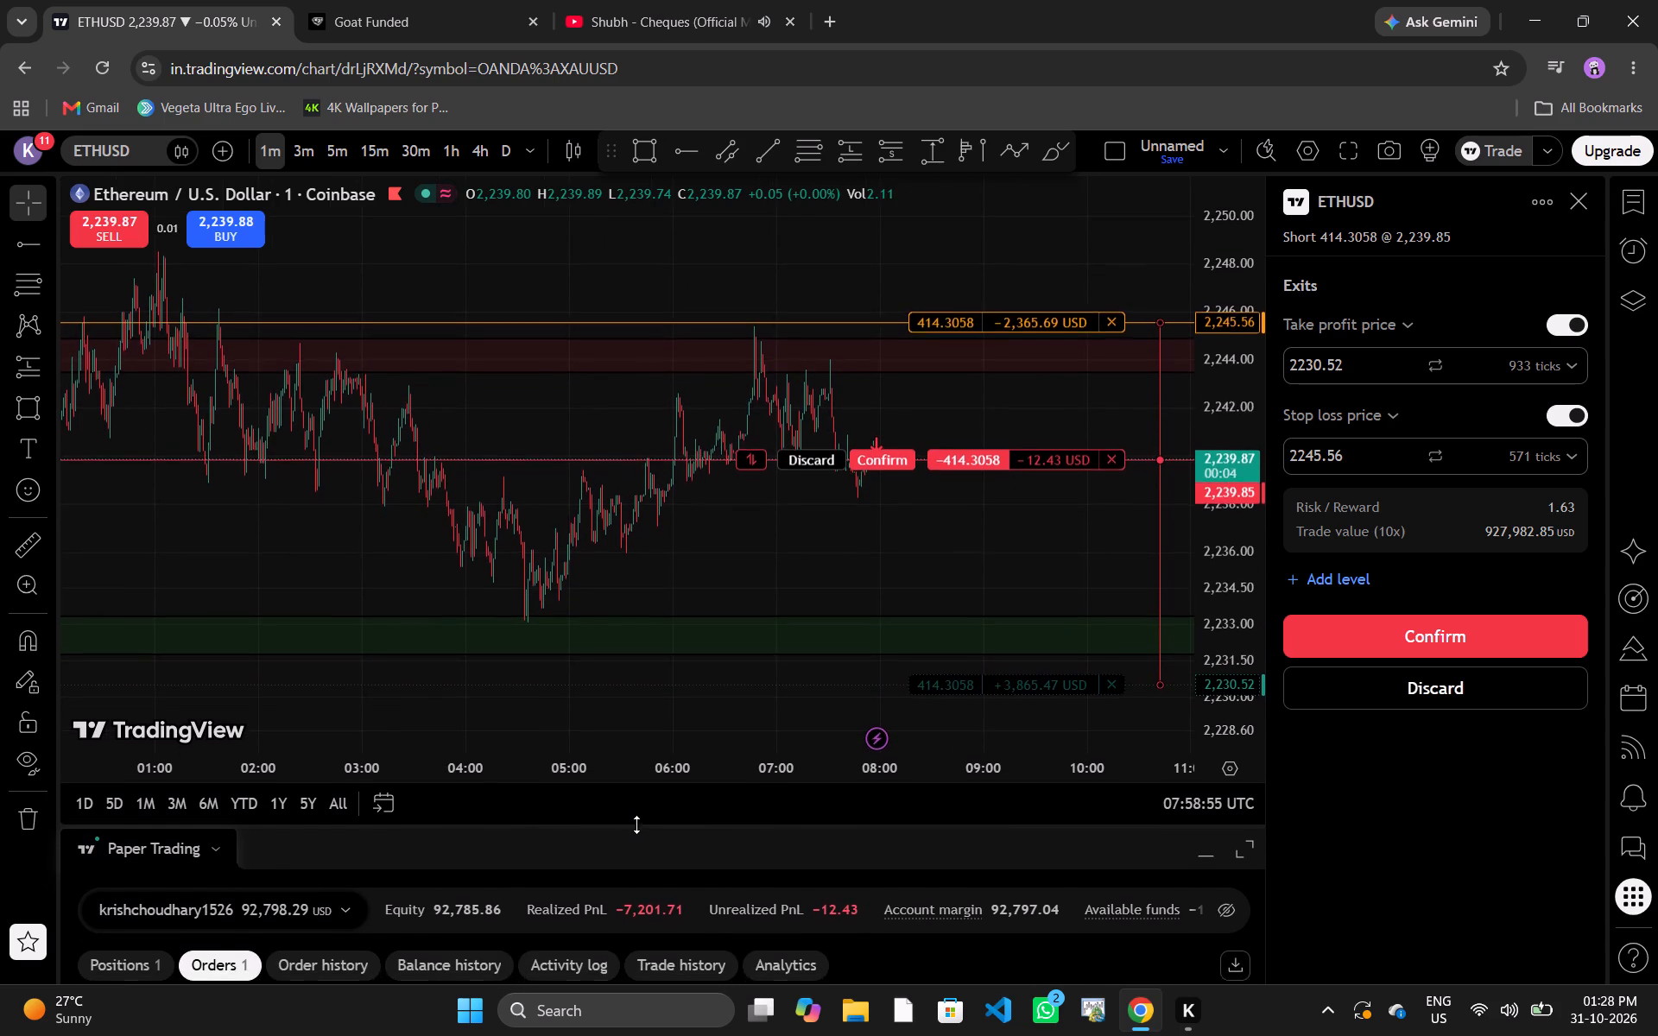
drag(636, 824, 624, 766)
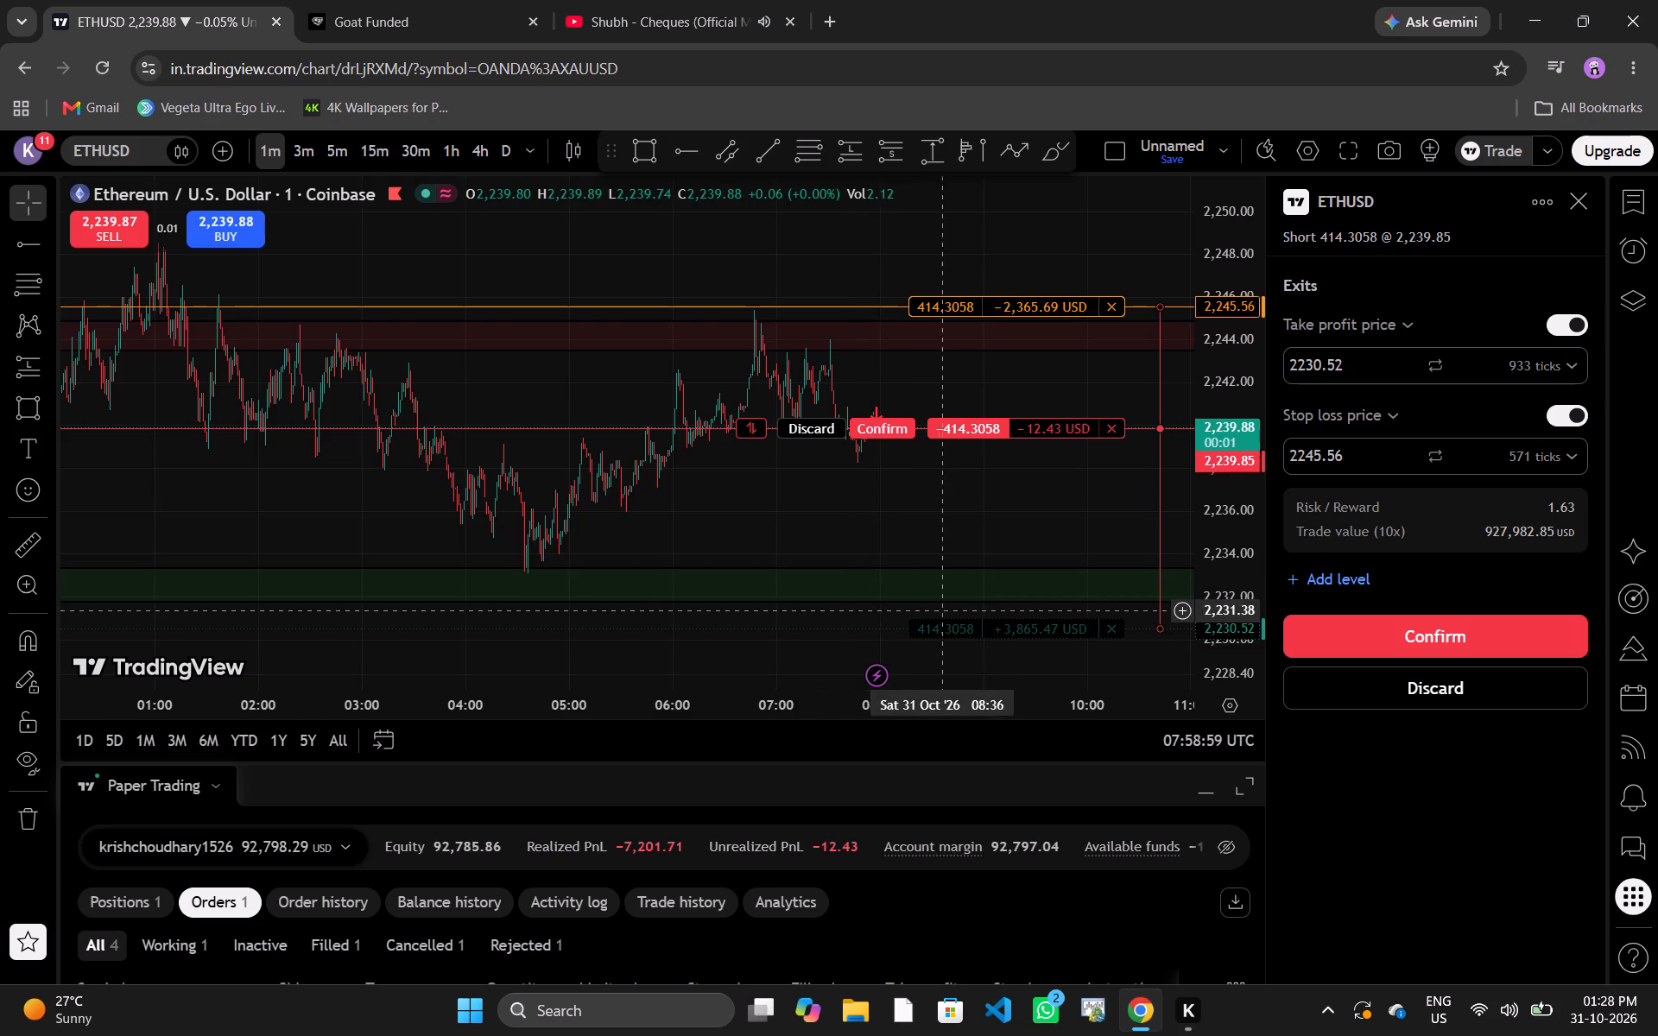
drag(807, 703, 969, 711)
click(377, 145)
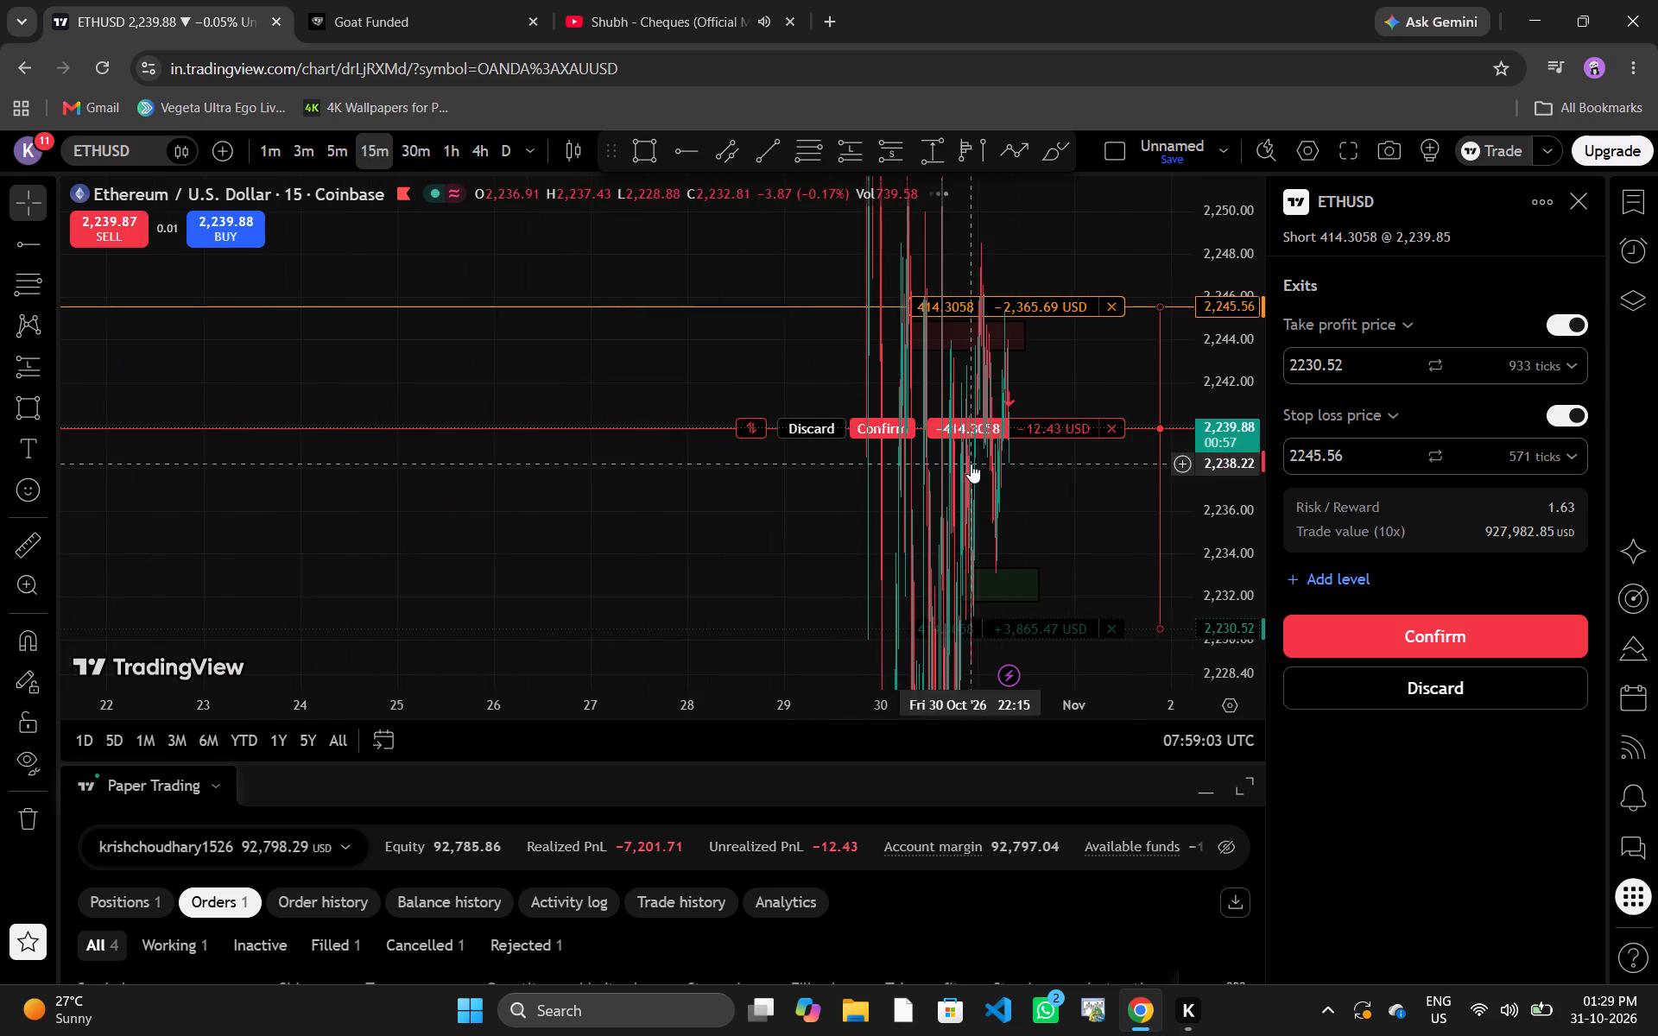
drag(1021, 704, 383, 706)
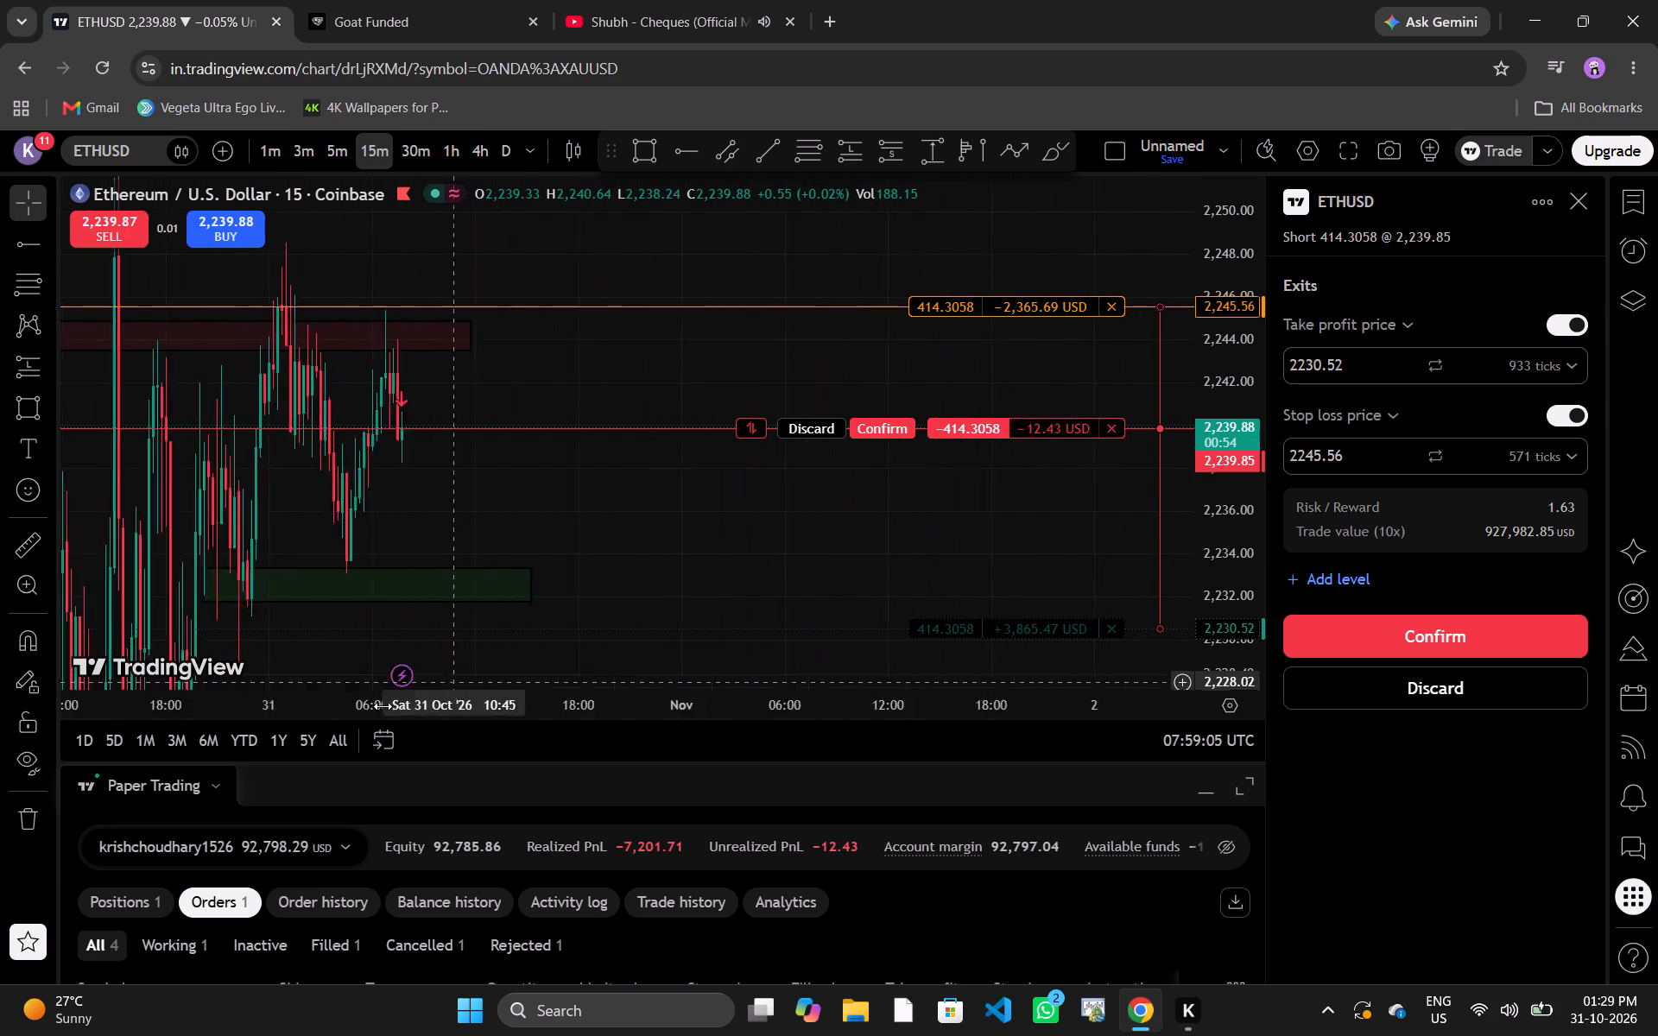
drag(383, 706, 259, 724)
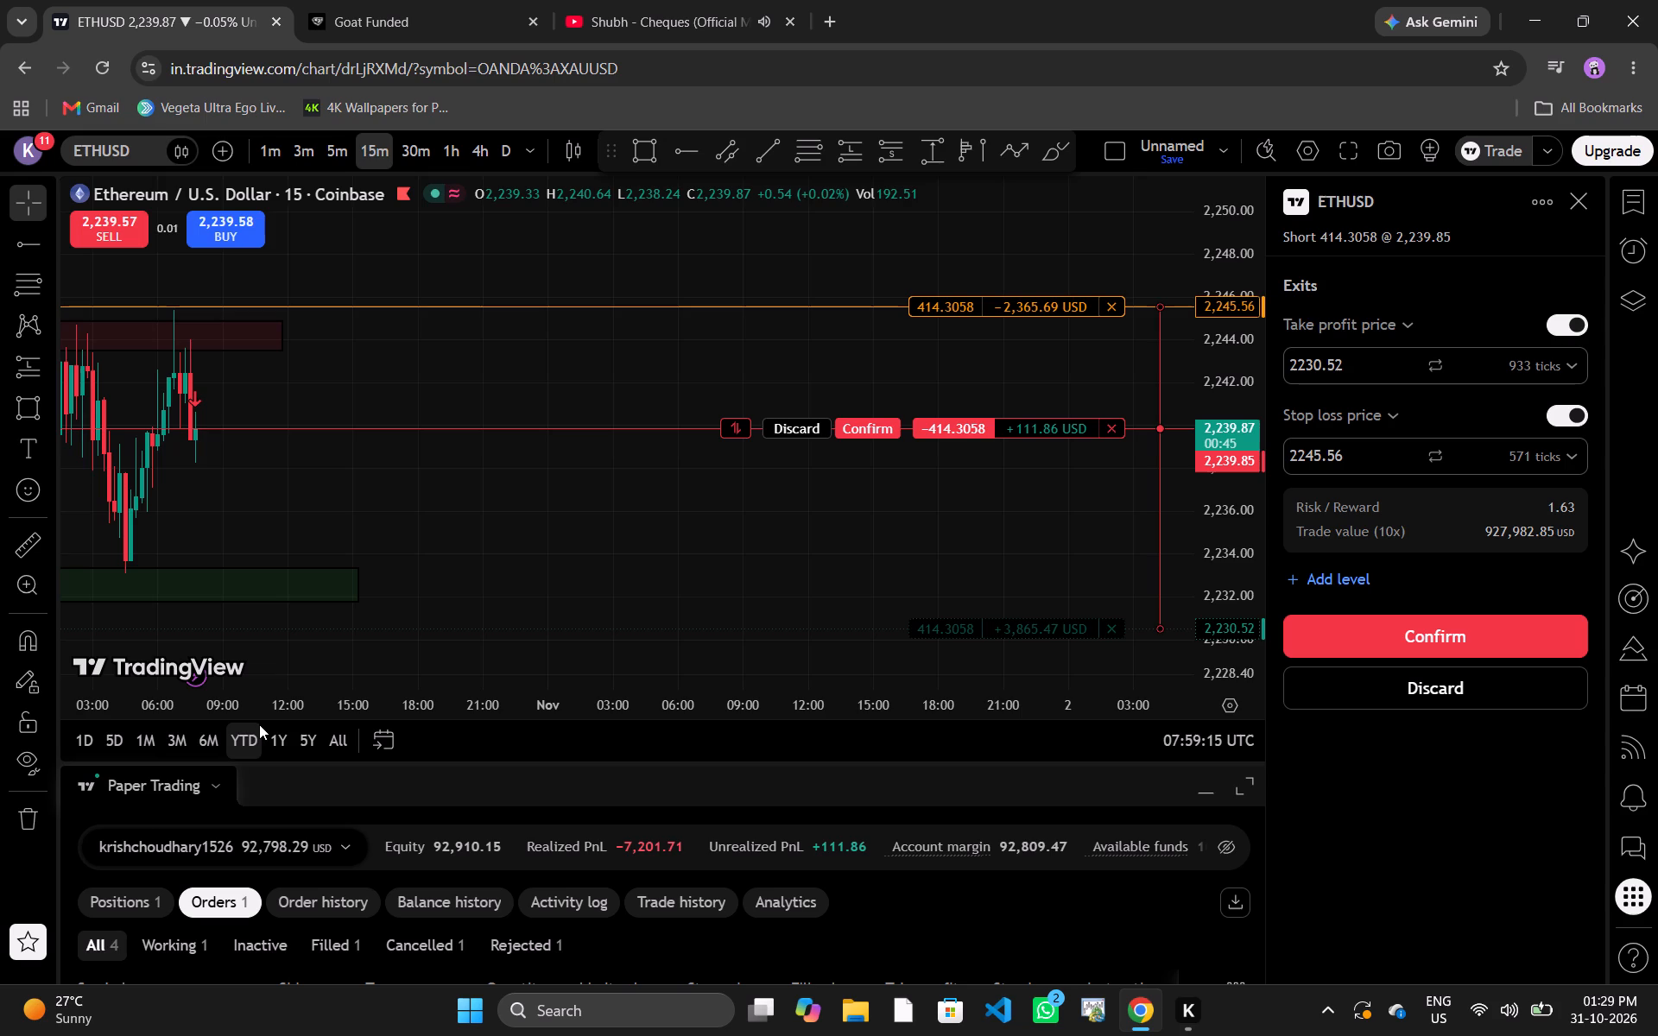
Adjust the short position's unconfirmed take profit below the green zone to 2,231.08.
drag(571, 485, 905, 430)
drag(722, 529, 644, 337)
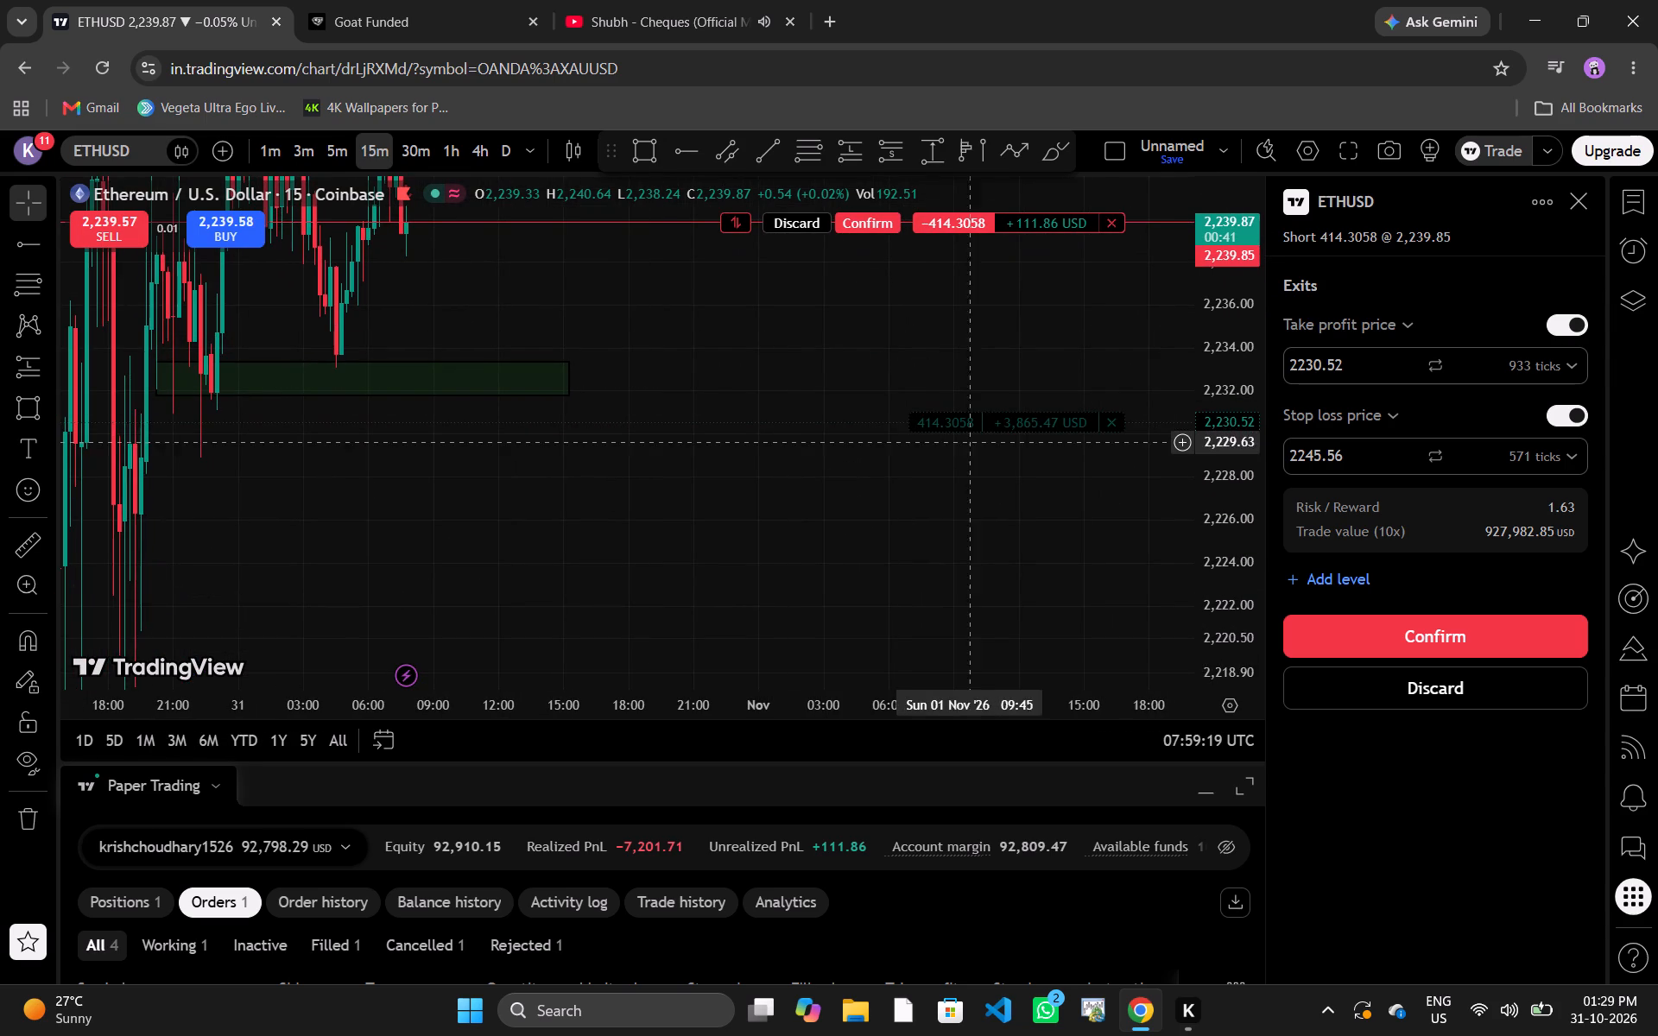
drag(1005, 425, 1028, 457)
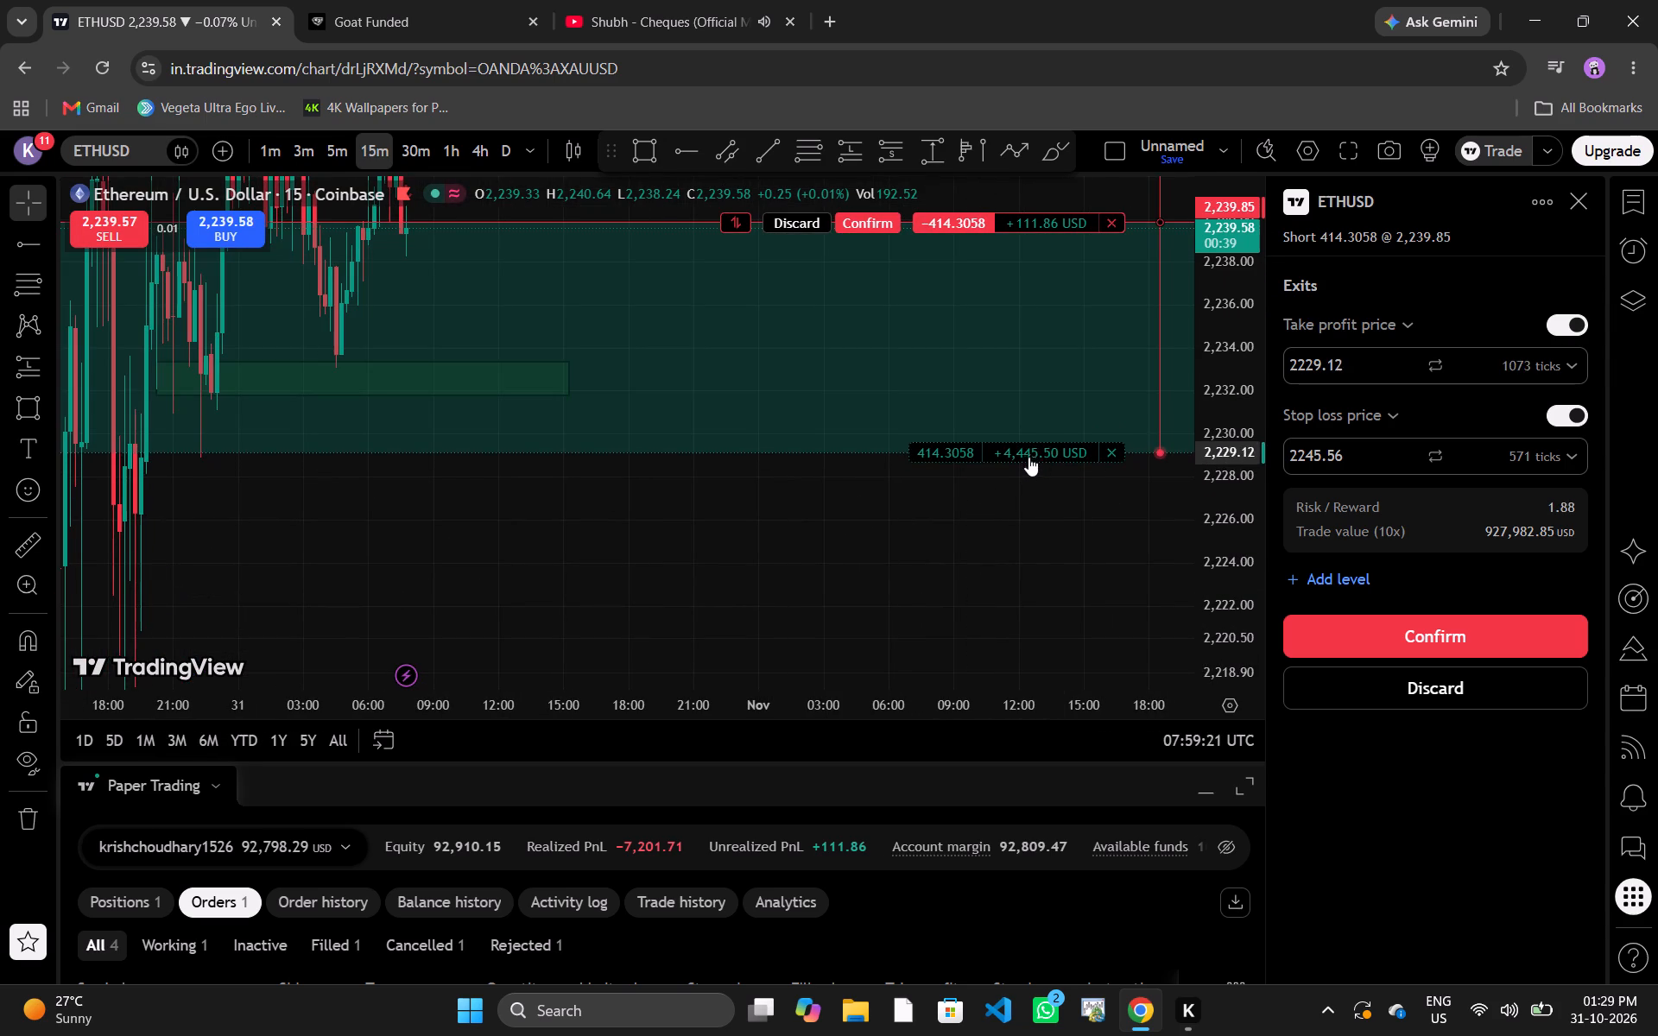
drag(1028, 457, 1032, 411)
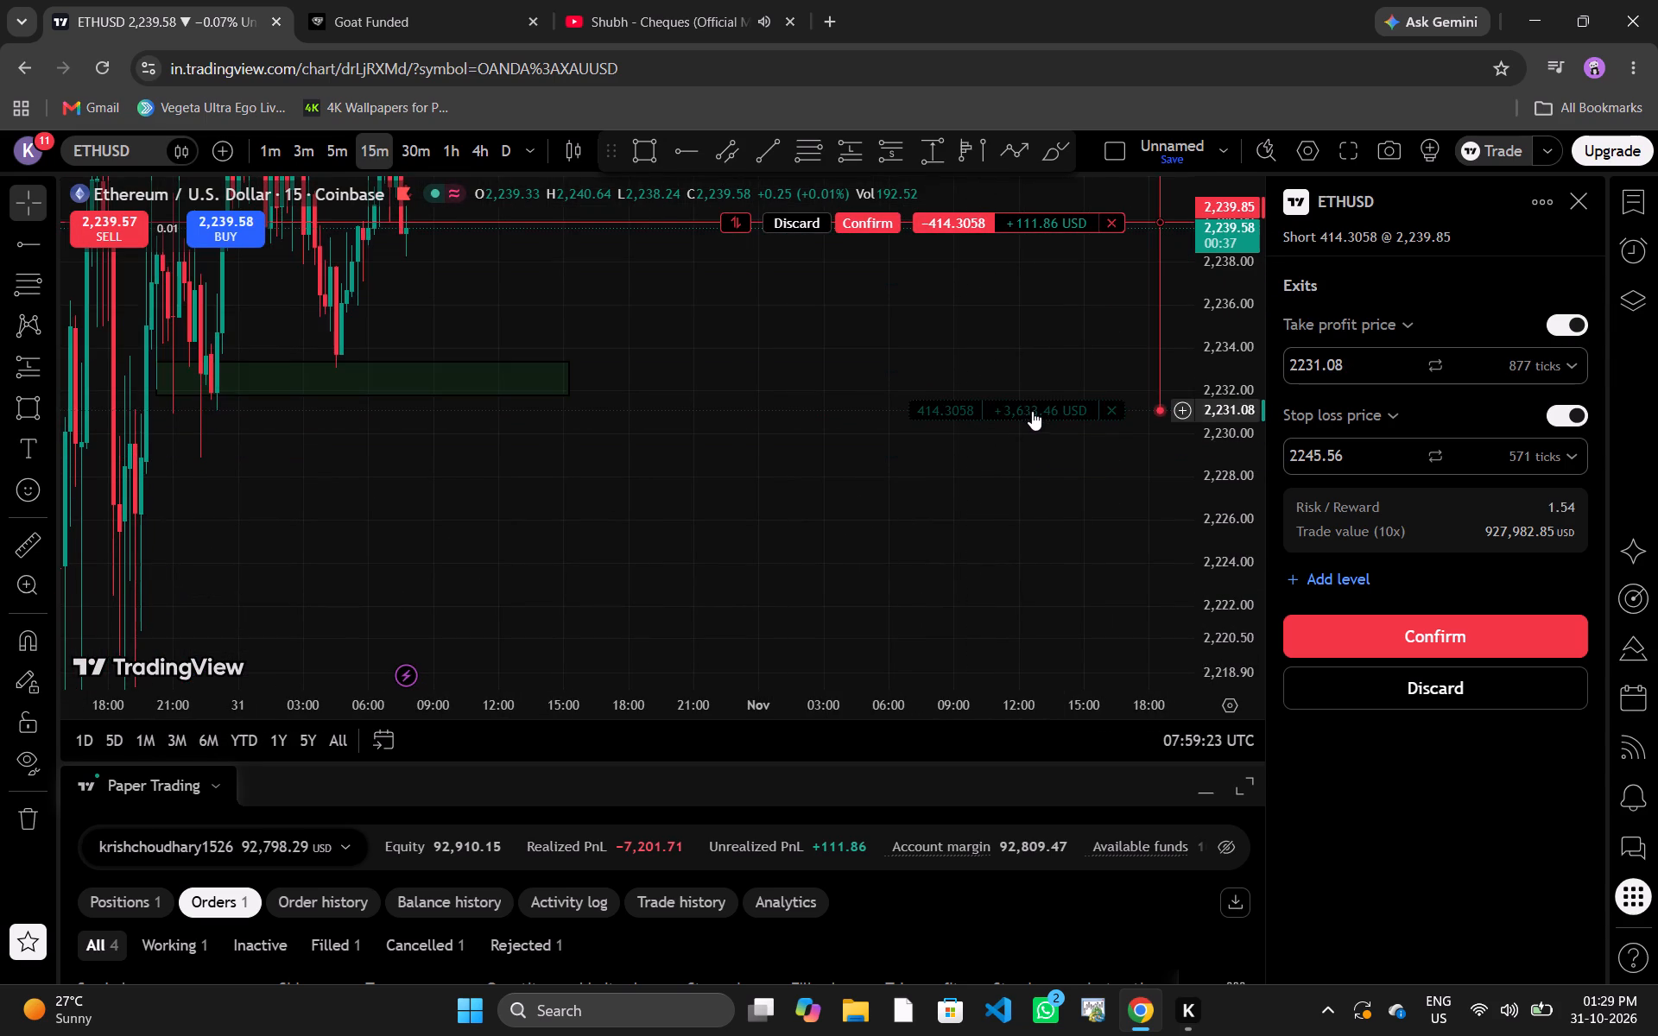
Lower the short position's take profit well below the green zone to 2,215.80 and confirm the change.
drag(1054, 481, 1004, 534)
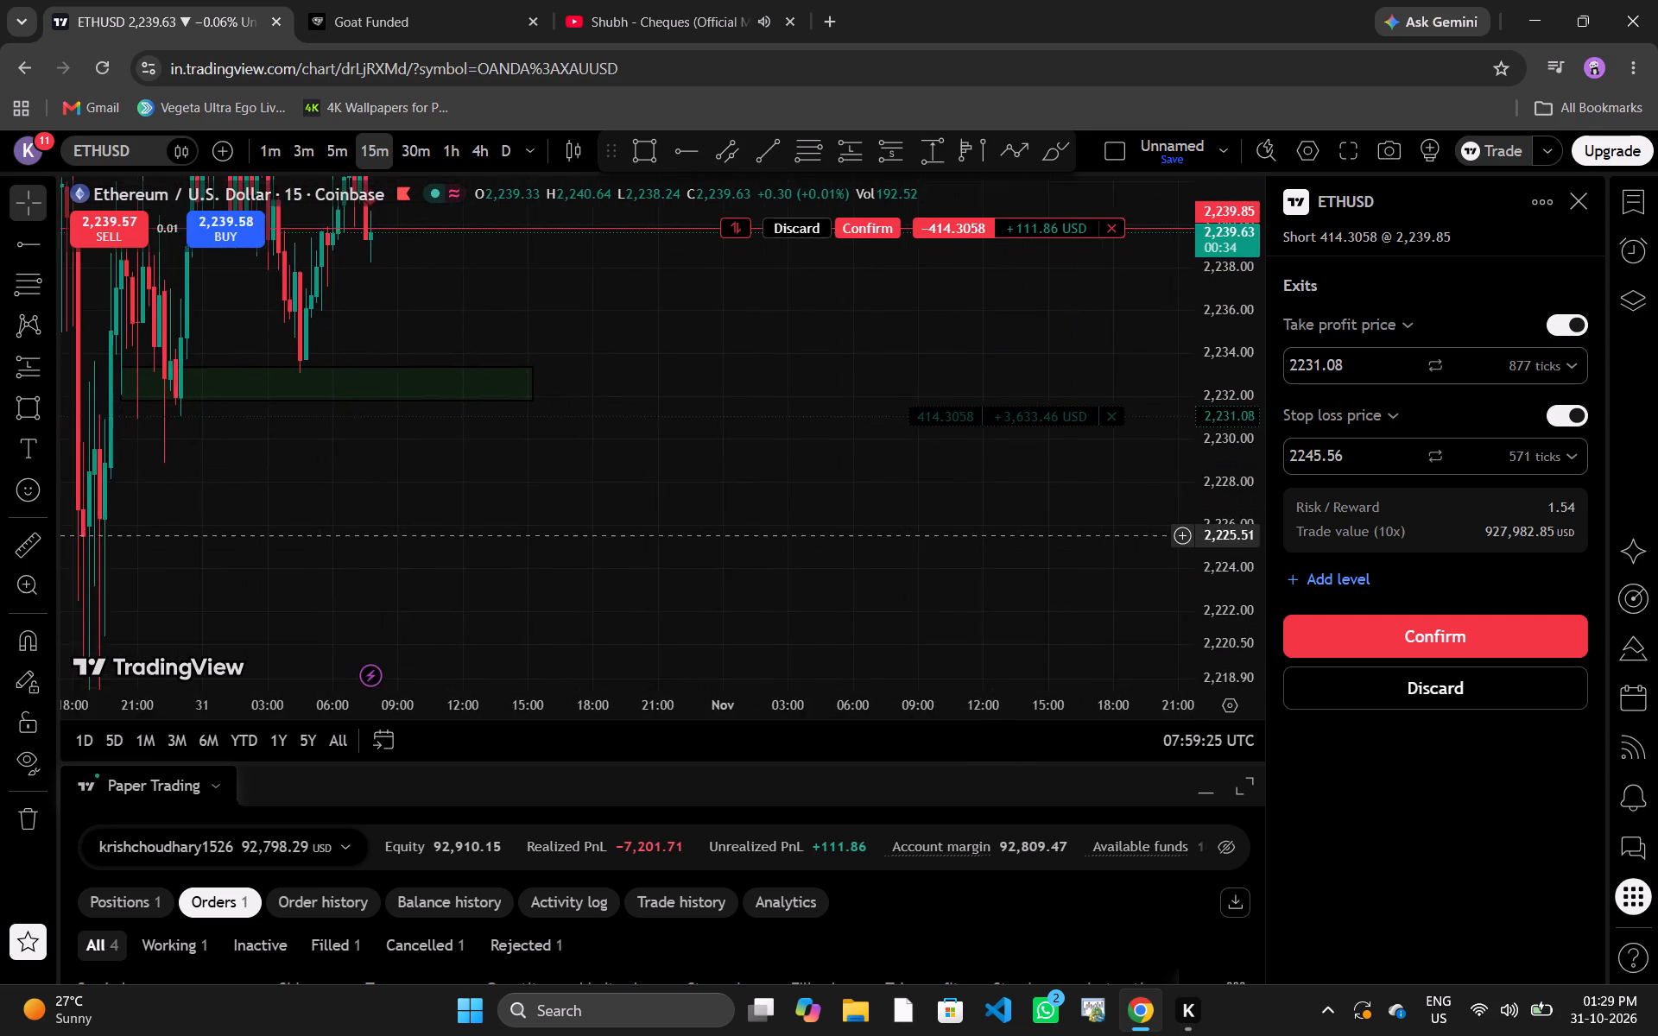
drag(1004, 534, 1032, 534)
drag(1235, 279, 1251, 415)
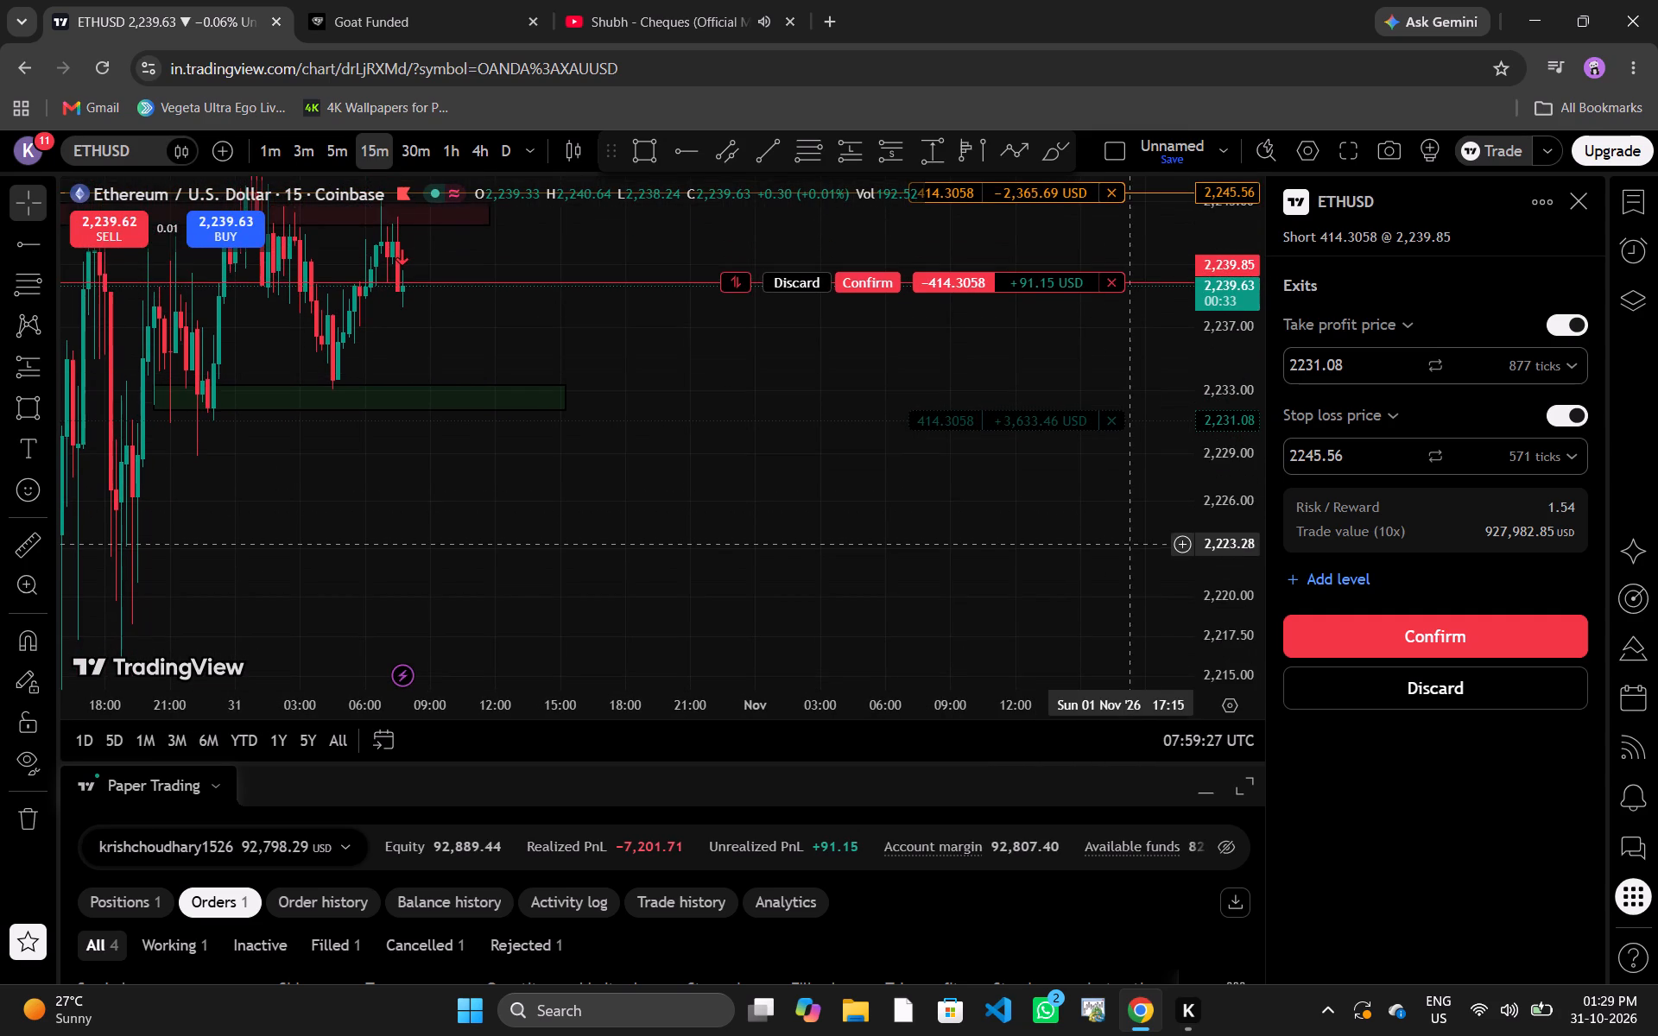
drag(1130, 546, 1086, 639)
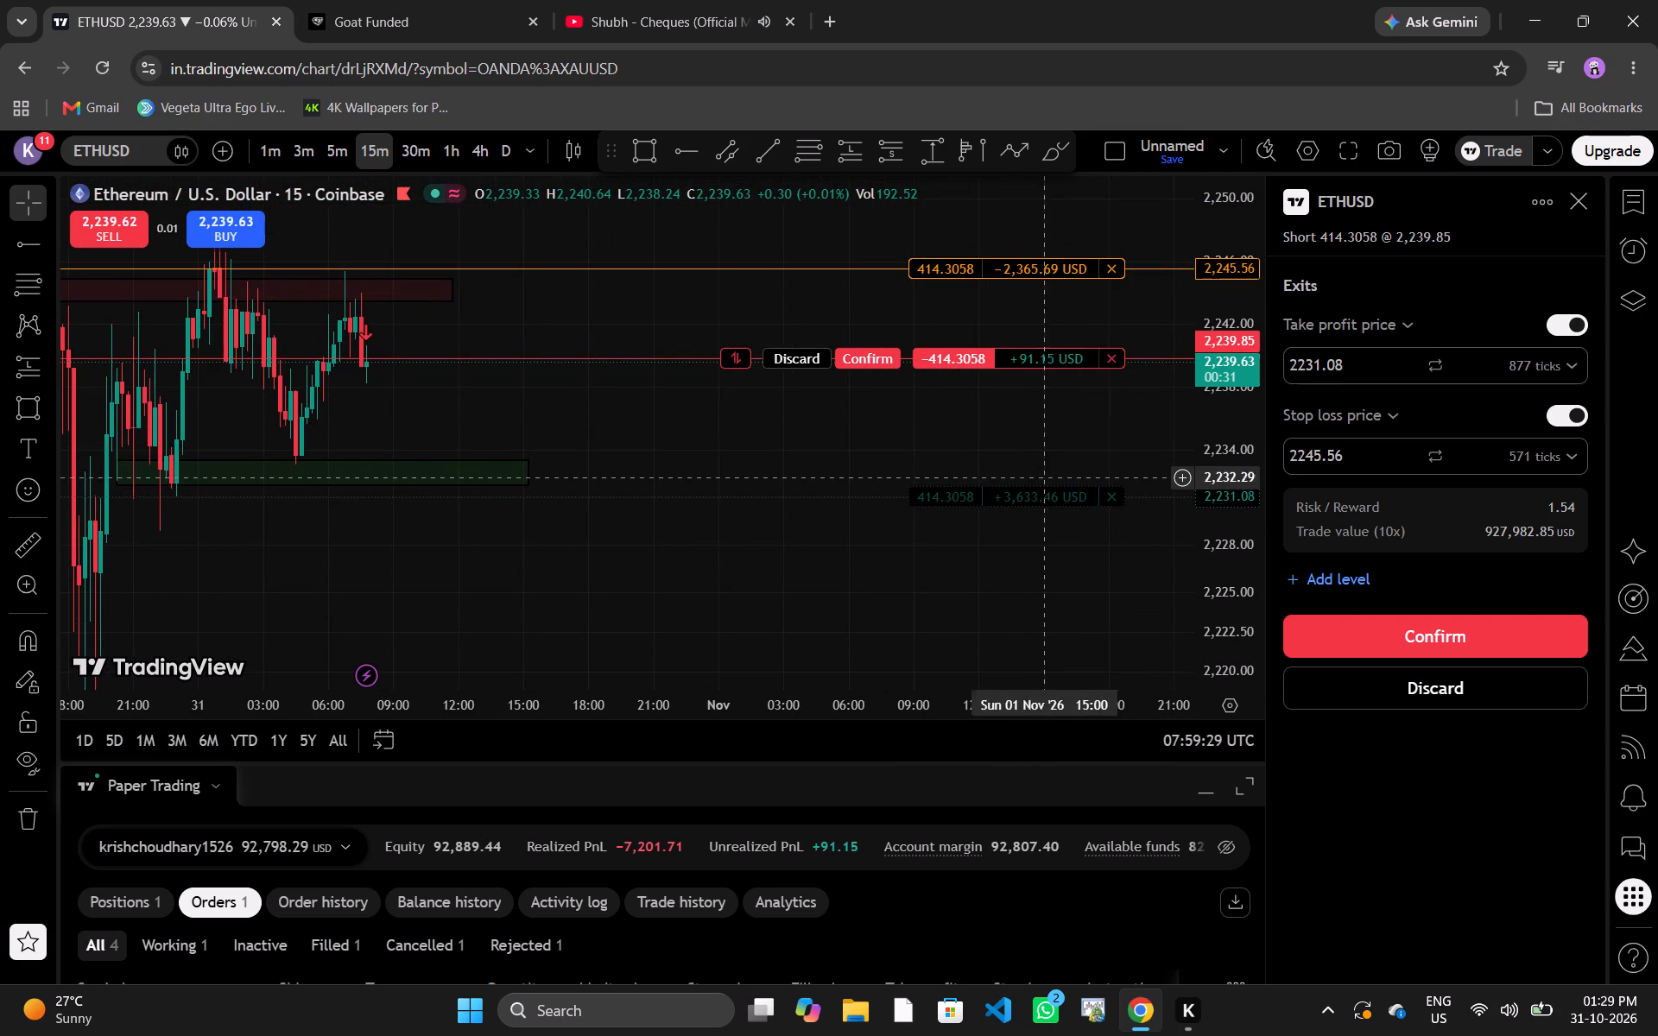
drag(1041, 491, 1042, 597)
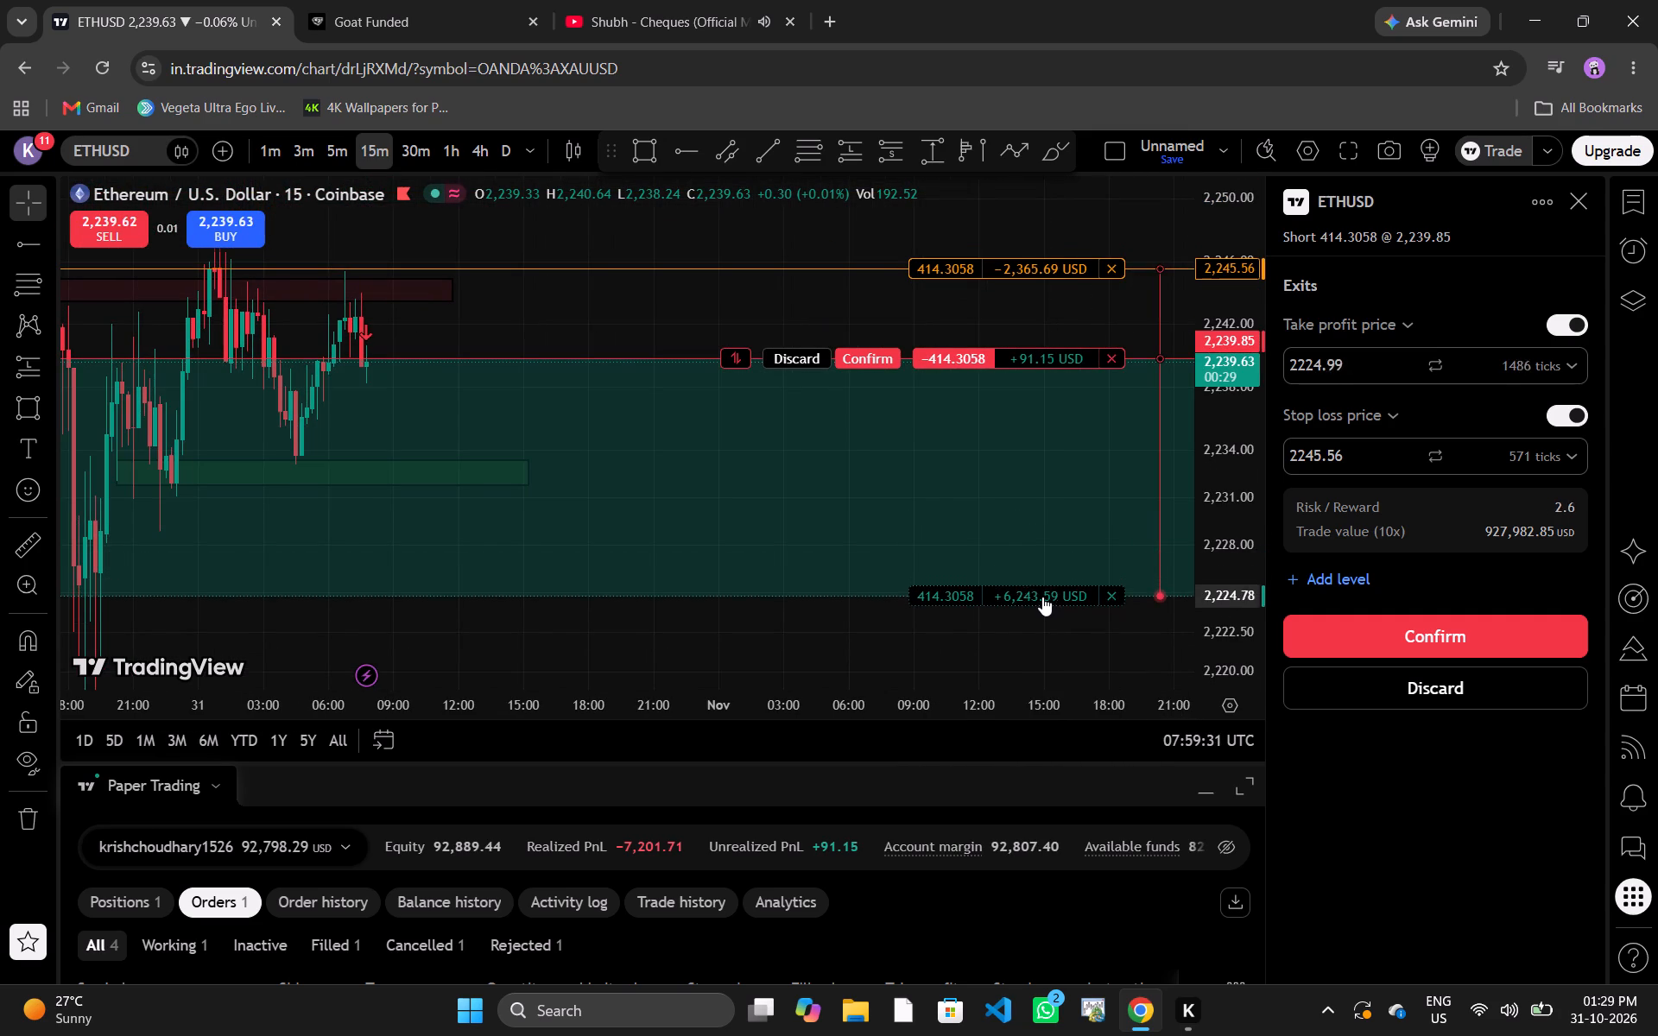
drag(1042, 597, 1048, 663)
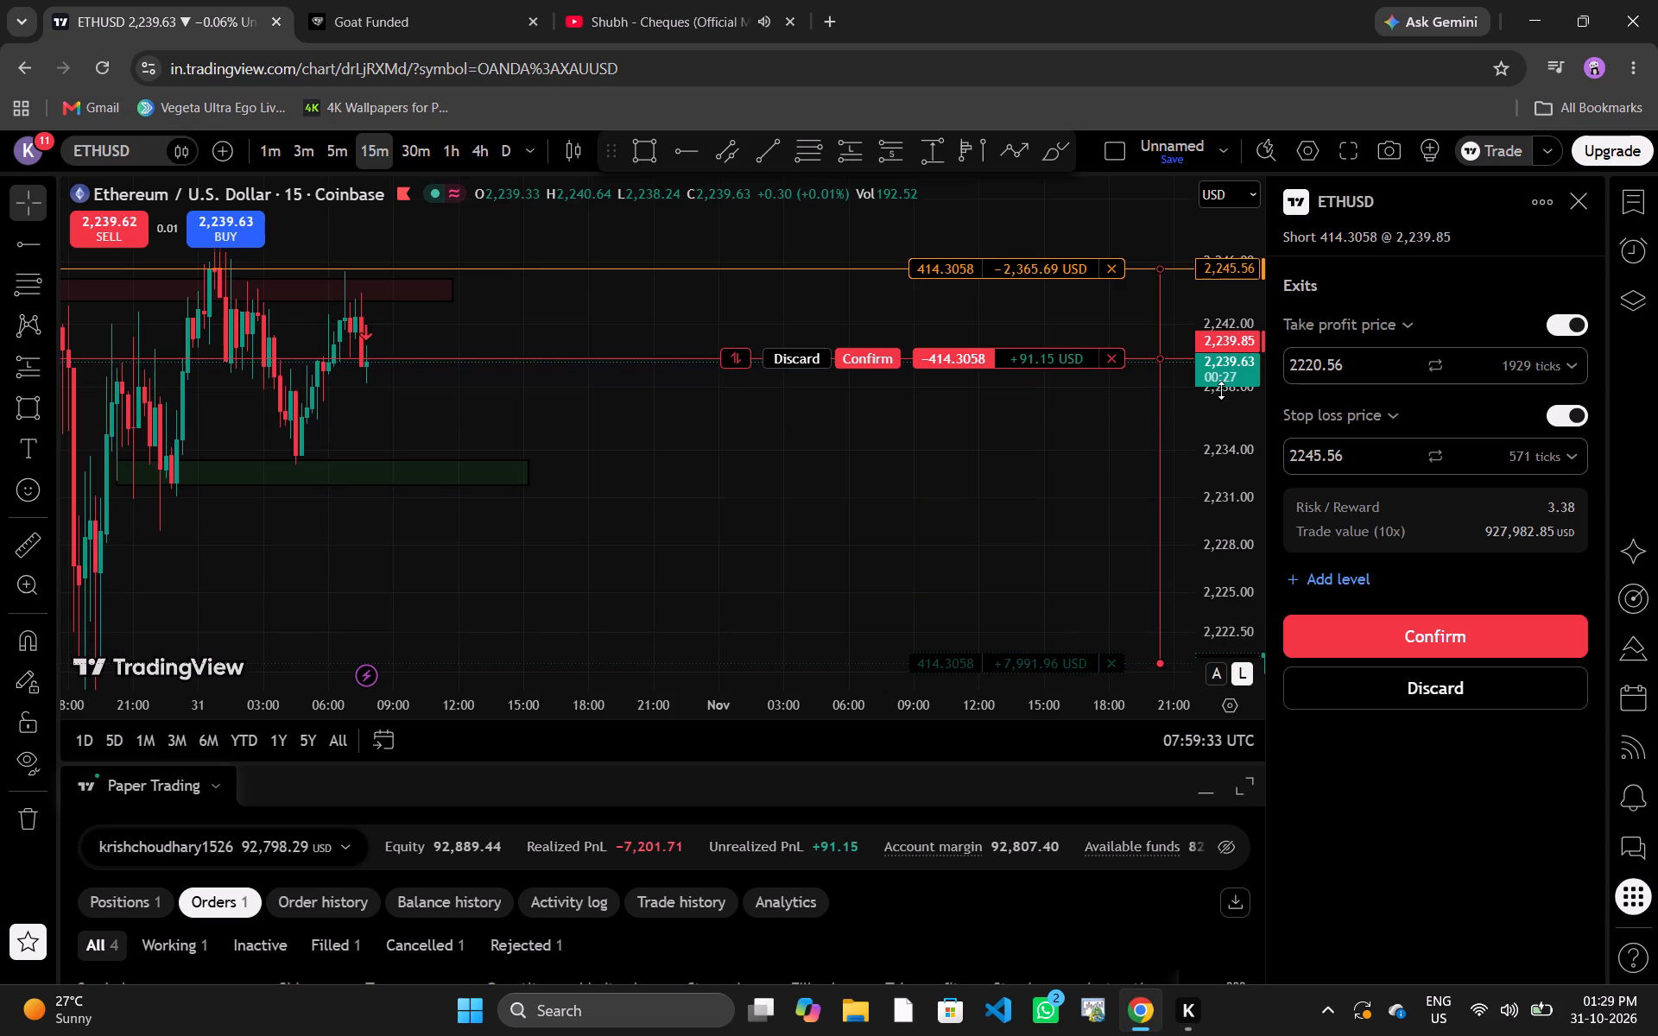
drag(1229, 355, 1231, 505)
drag(1033, 587, 1033, 603)
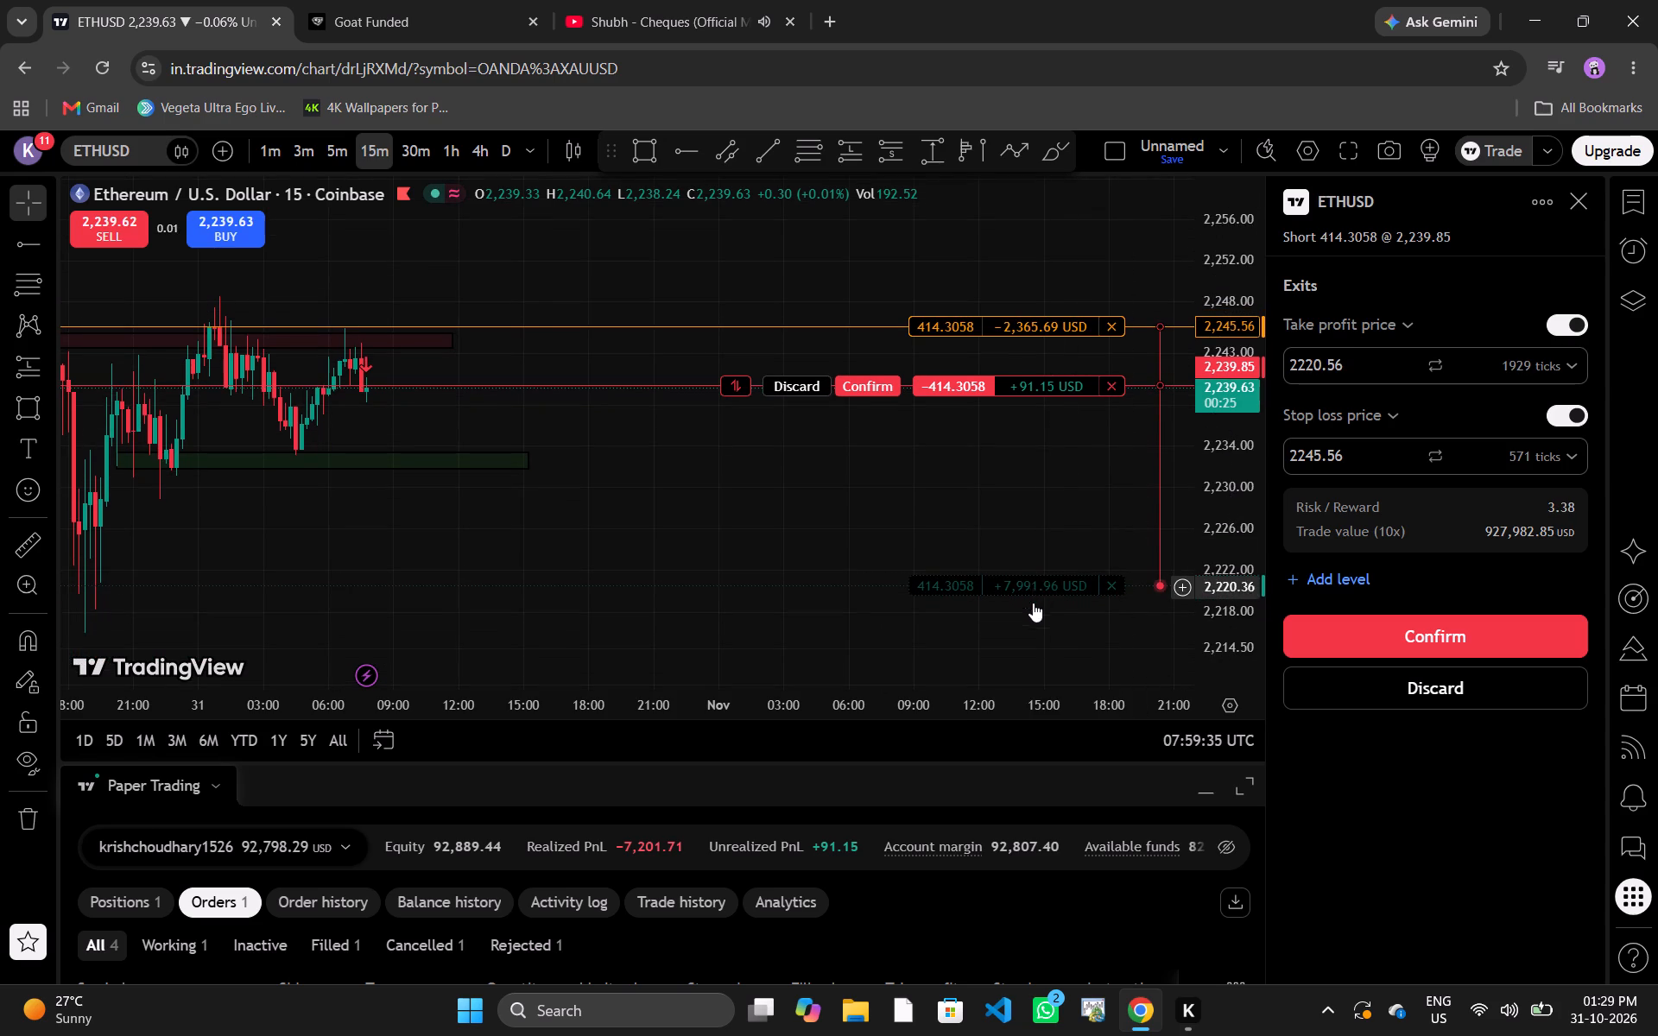
drag(1033, 603, 1035, 635)
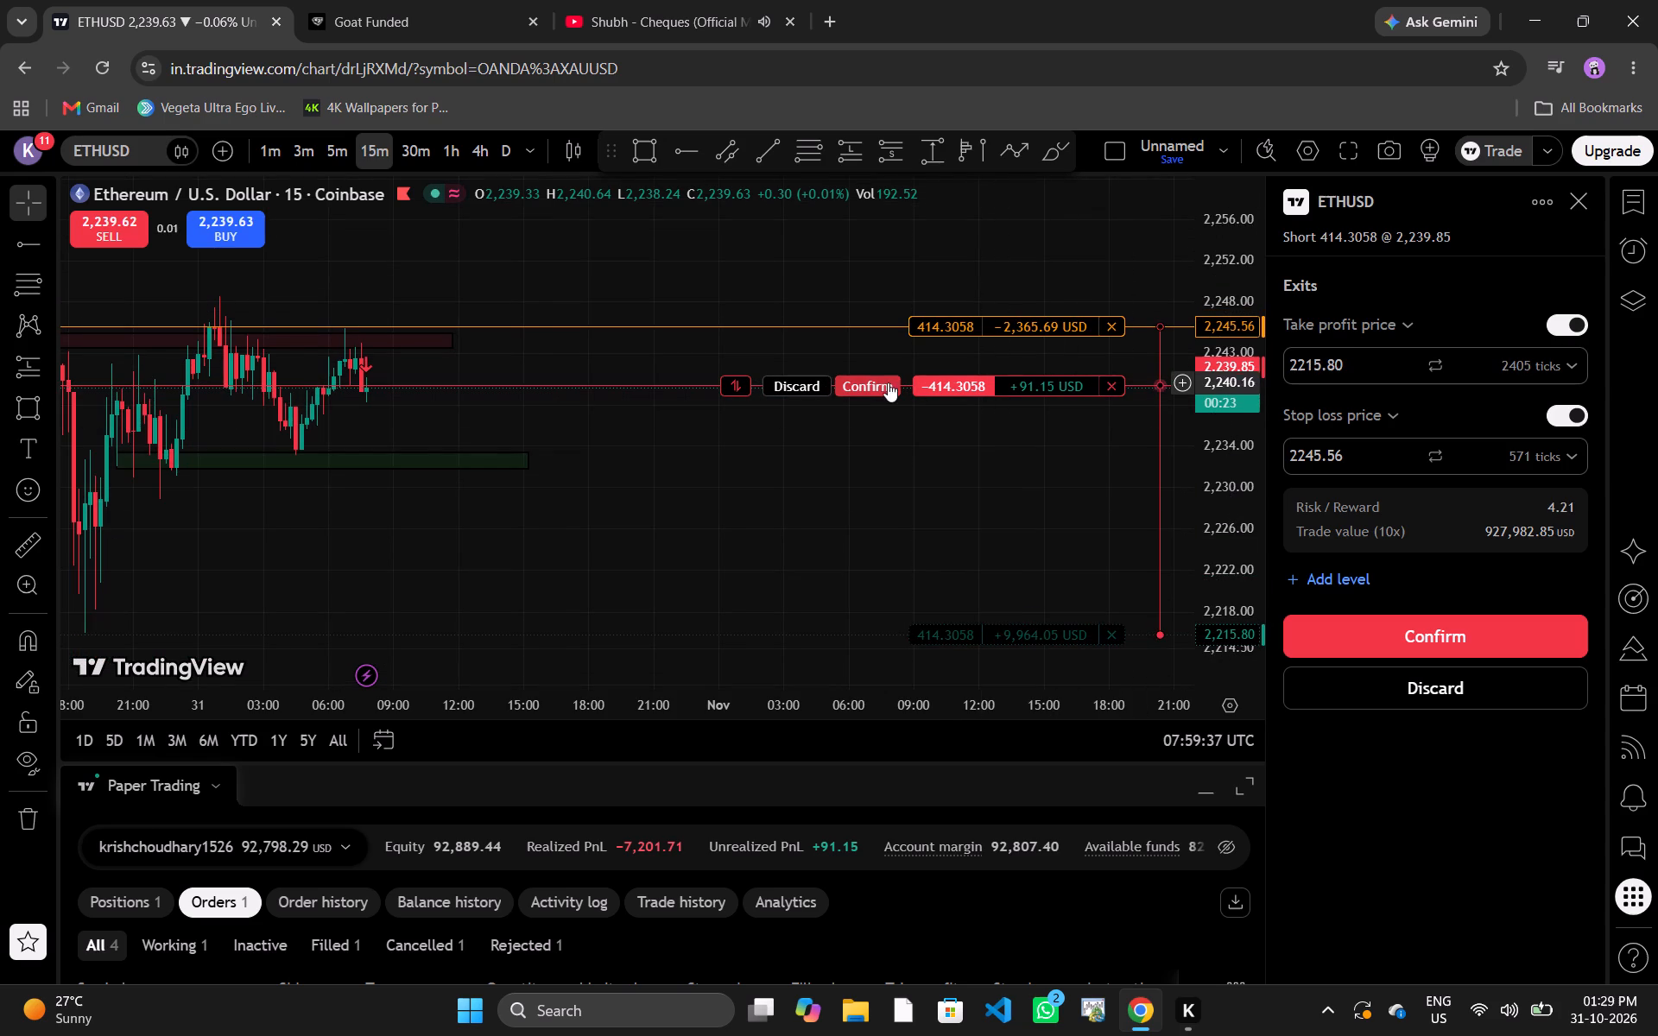
click(879, 387)
Close the ETHUSD order panel and collapse the Paper Trading panel to enlarge the chart.
drag(833, 453, 991, 437)
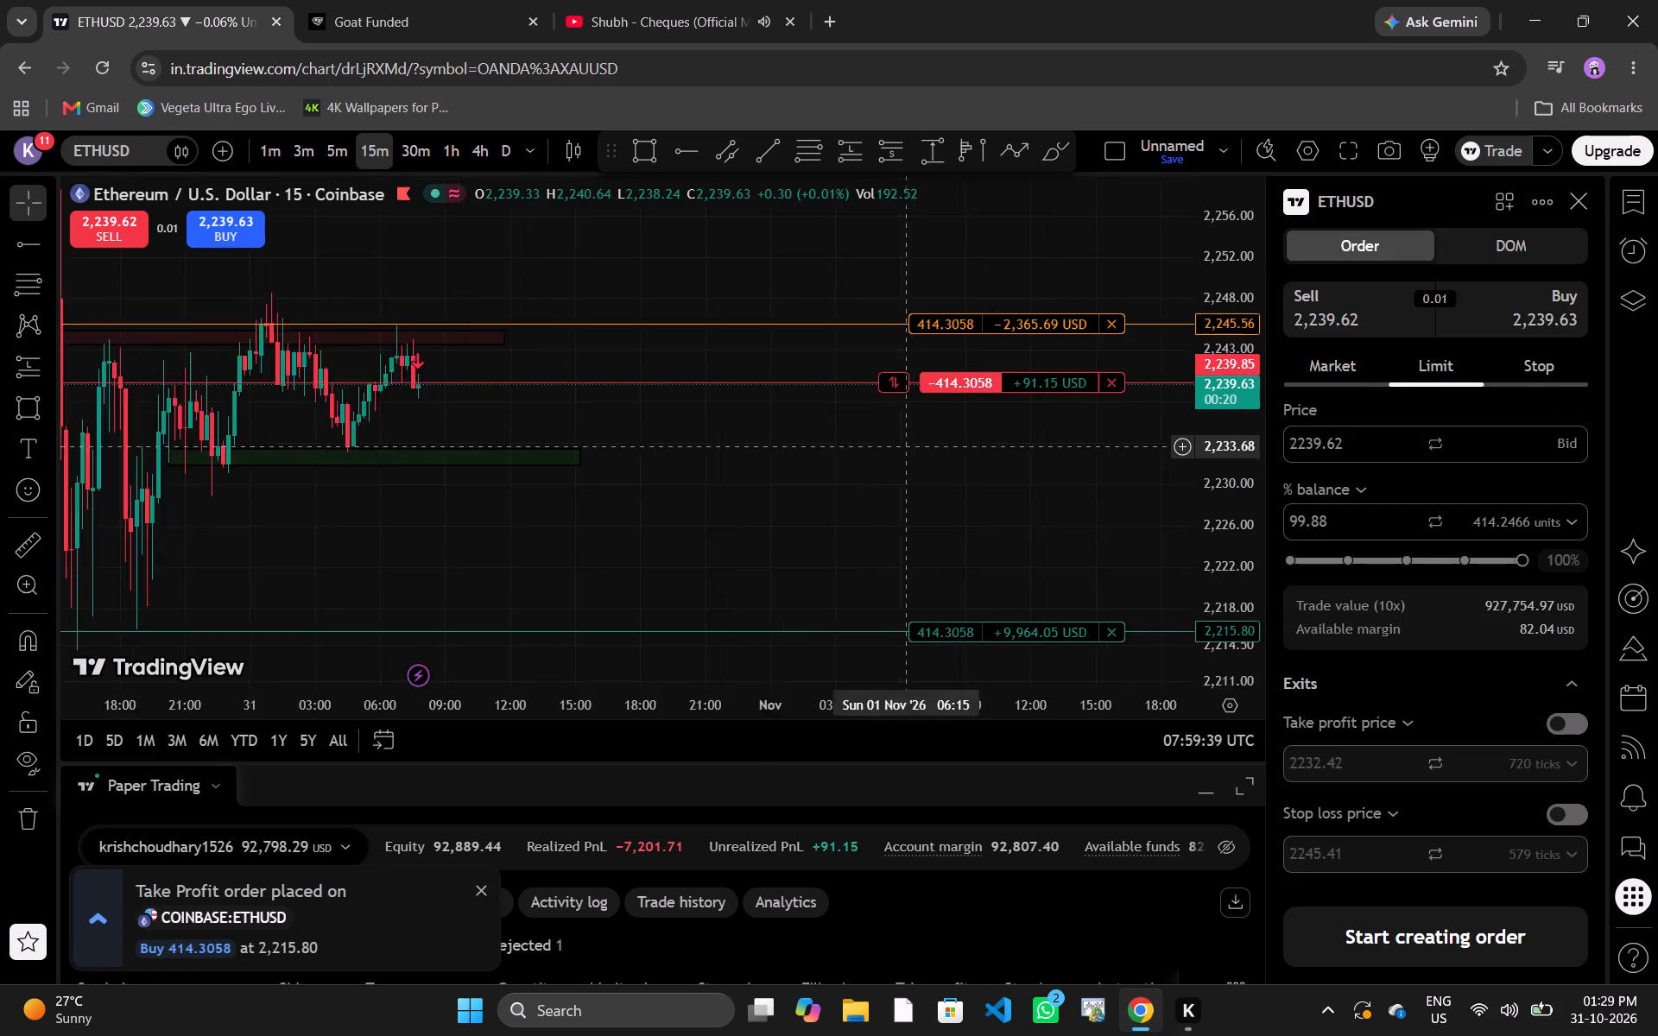
drag(991, 437, 1123, 410)
drag(1209, 447, 1237, 104)
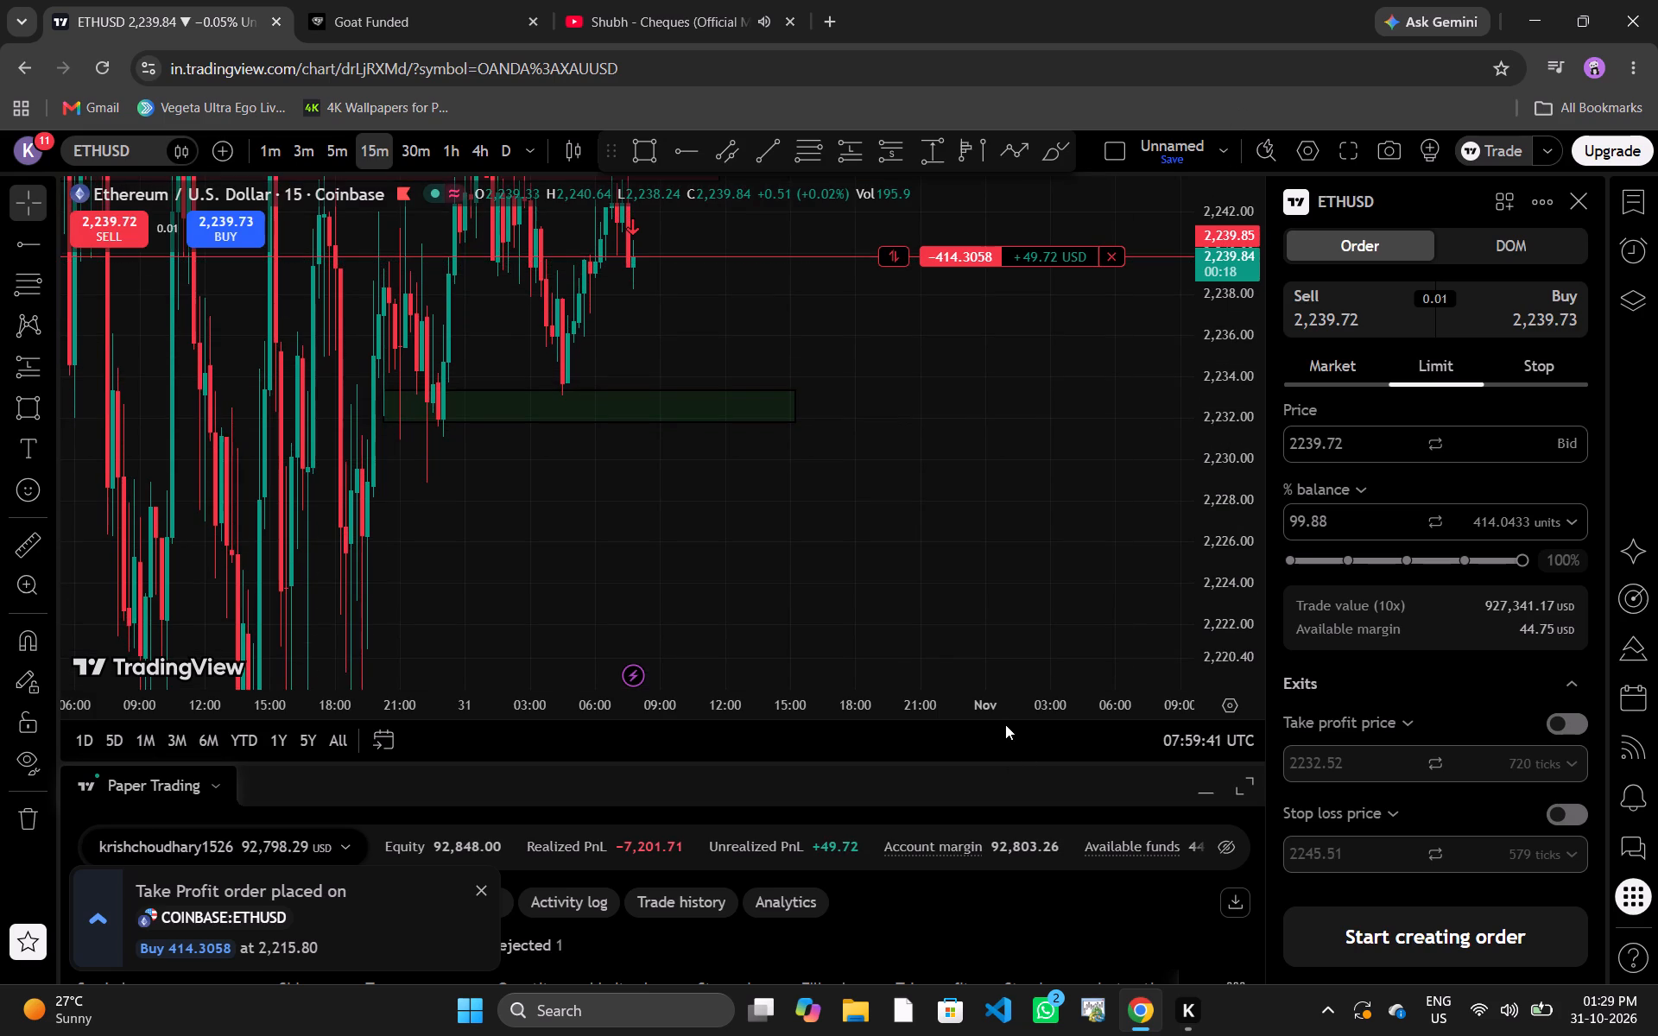
drag(1000, 705, 721, 729)
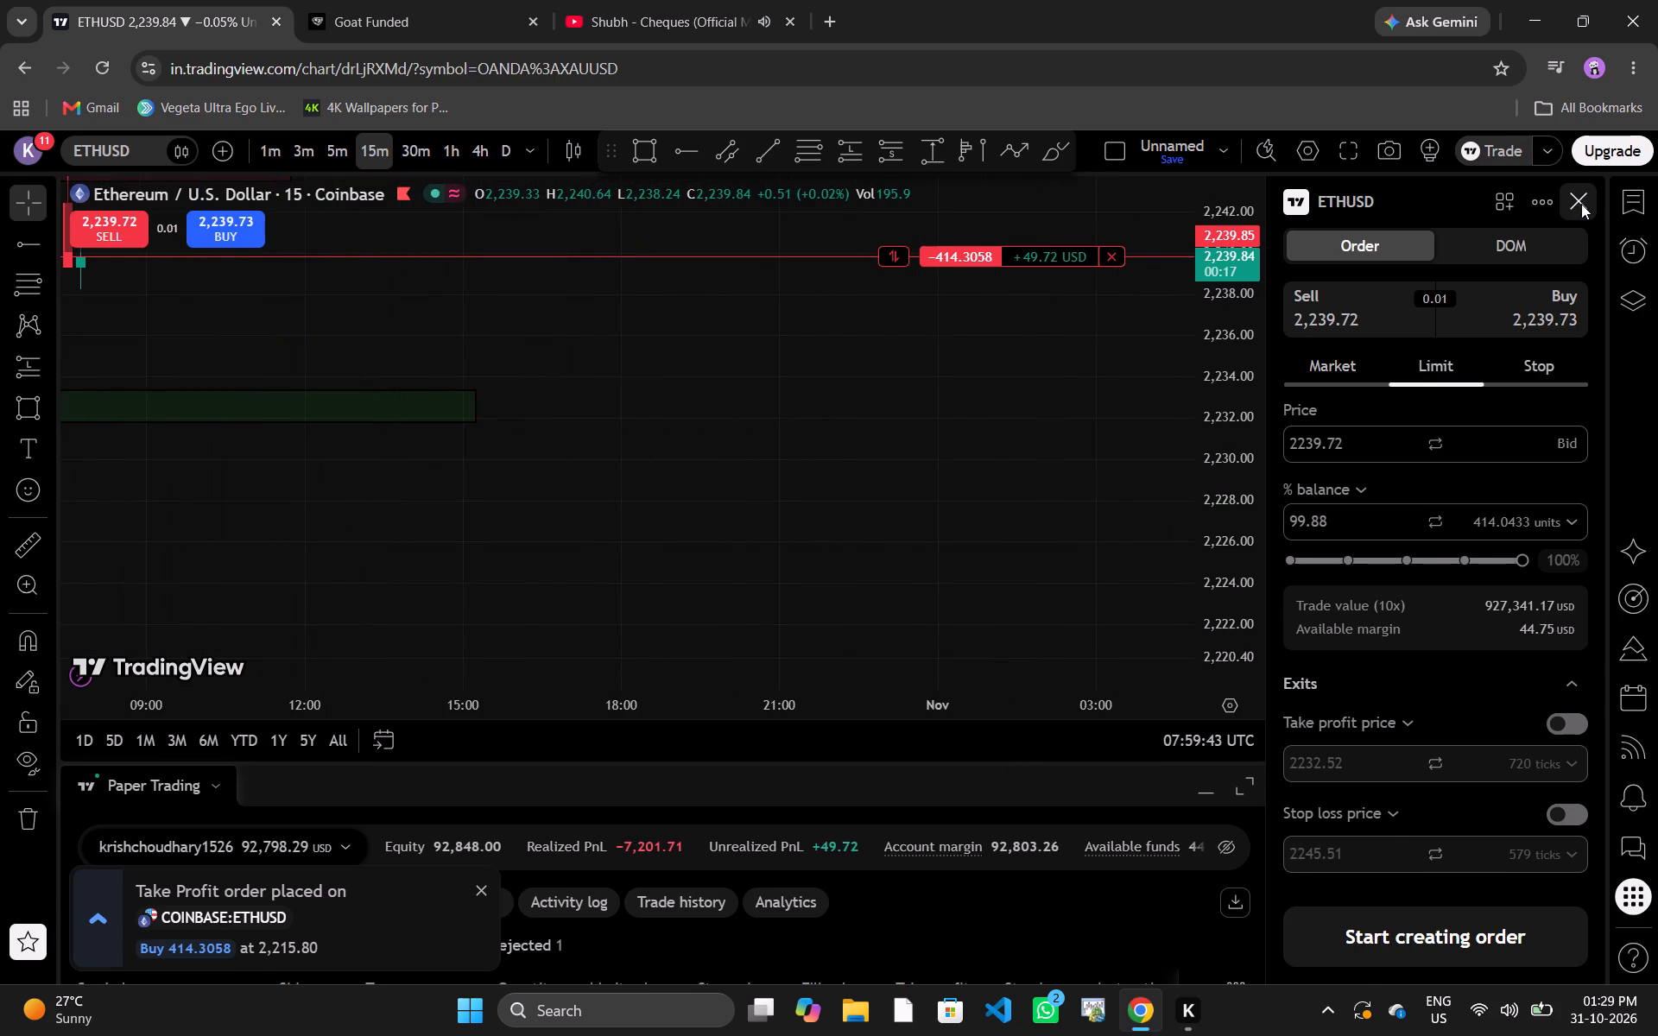
click(1581, 204)
drag(1113, 411, 1327, 430)
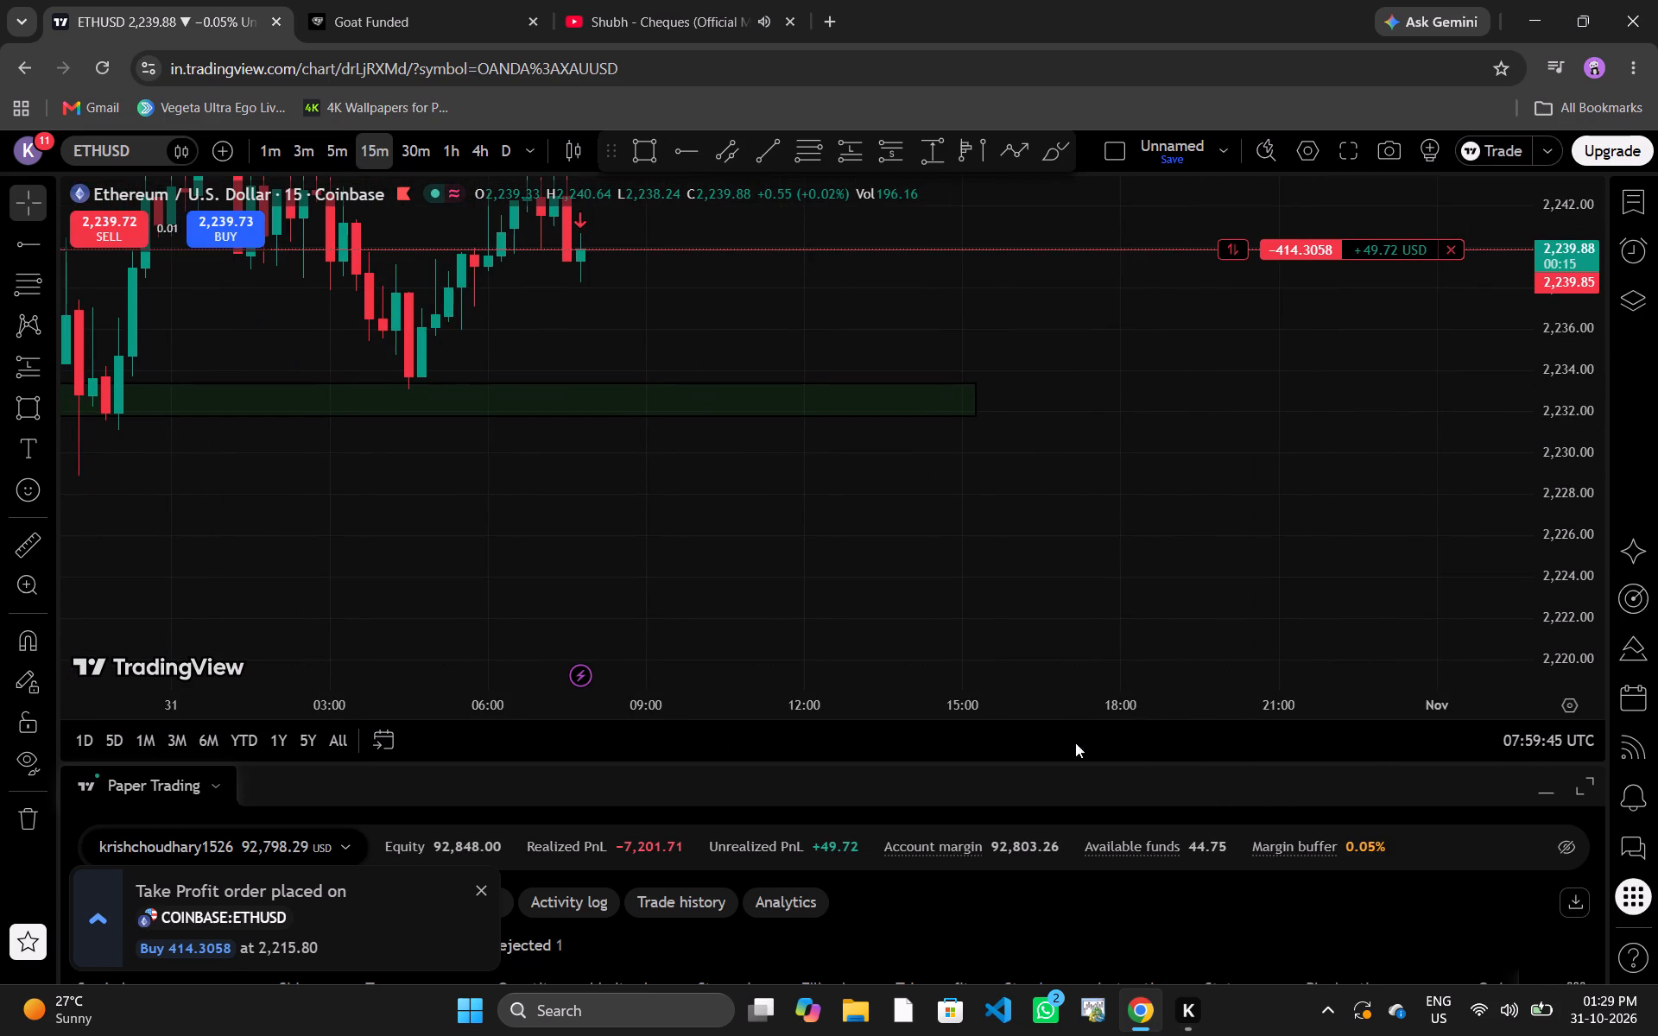
drag(1025, 763, 1024, 1035)
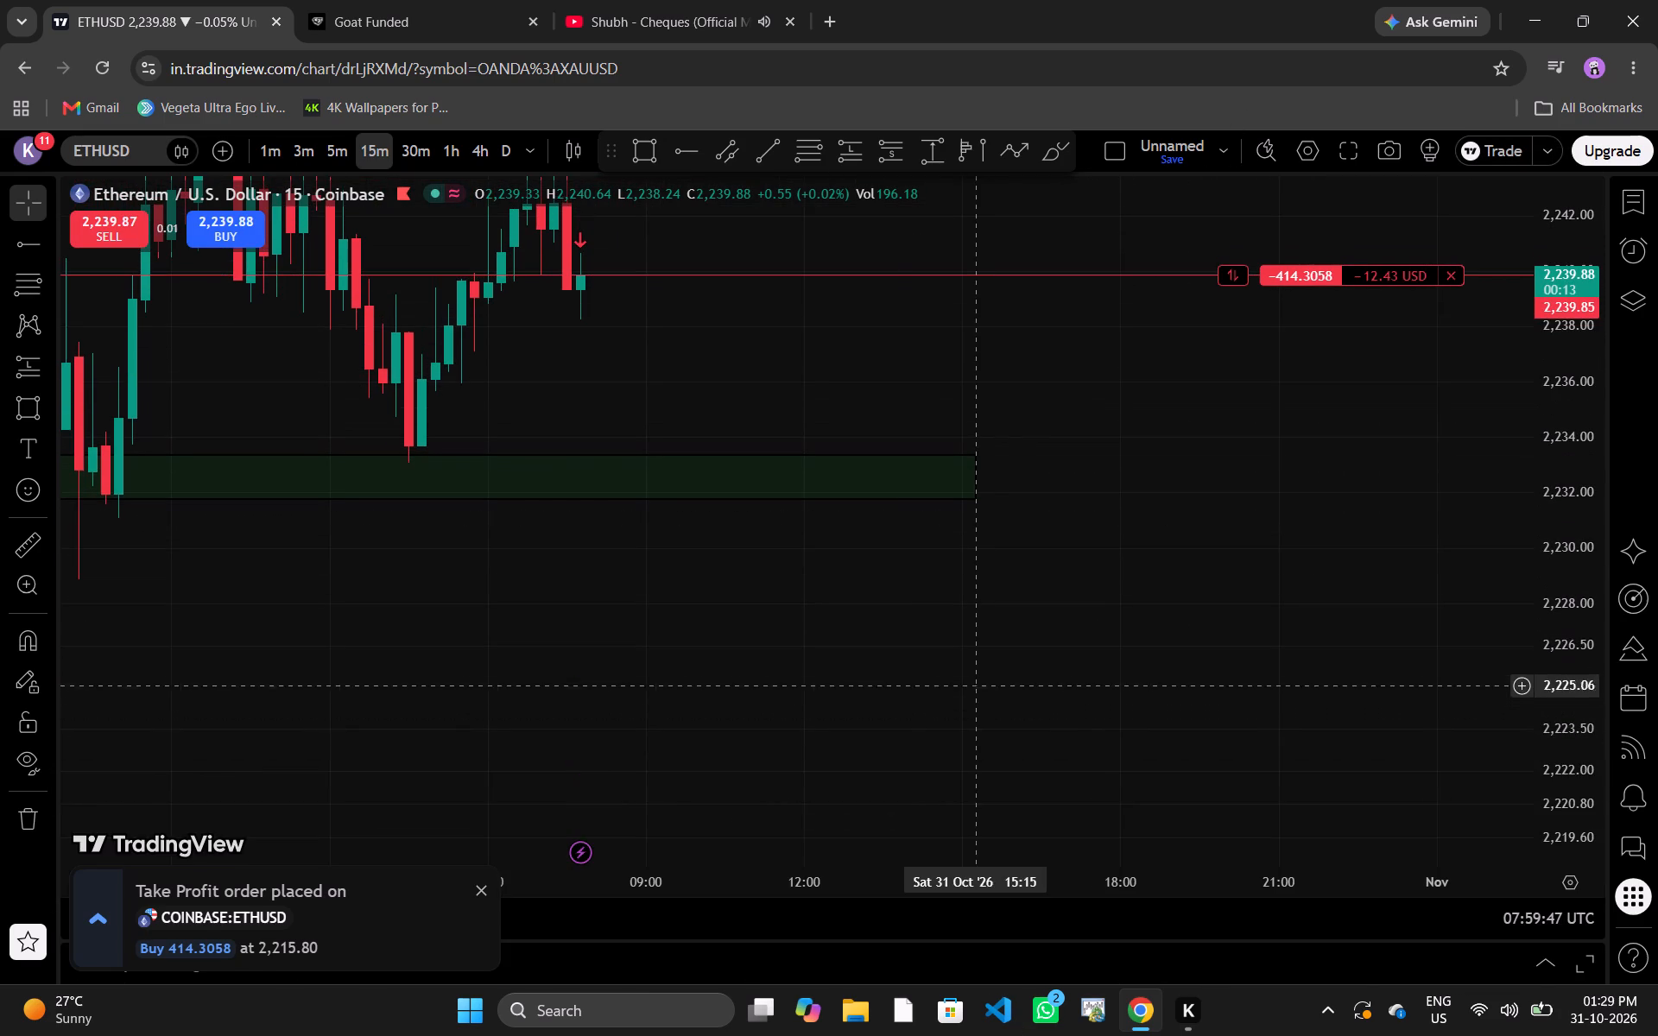
Examine the short position's entry and stop loss against the red and green zones on the 15-minute chart.
drag(971, 679, 644, 1035)
drag(886, 831, 963, 704)
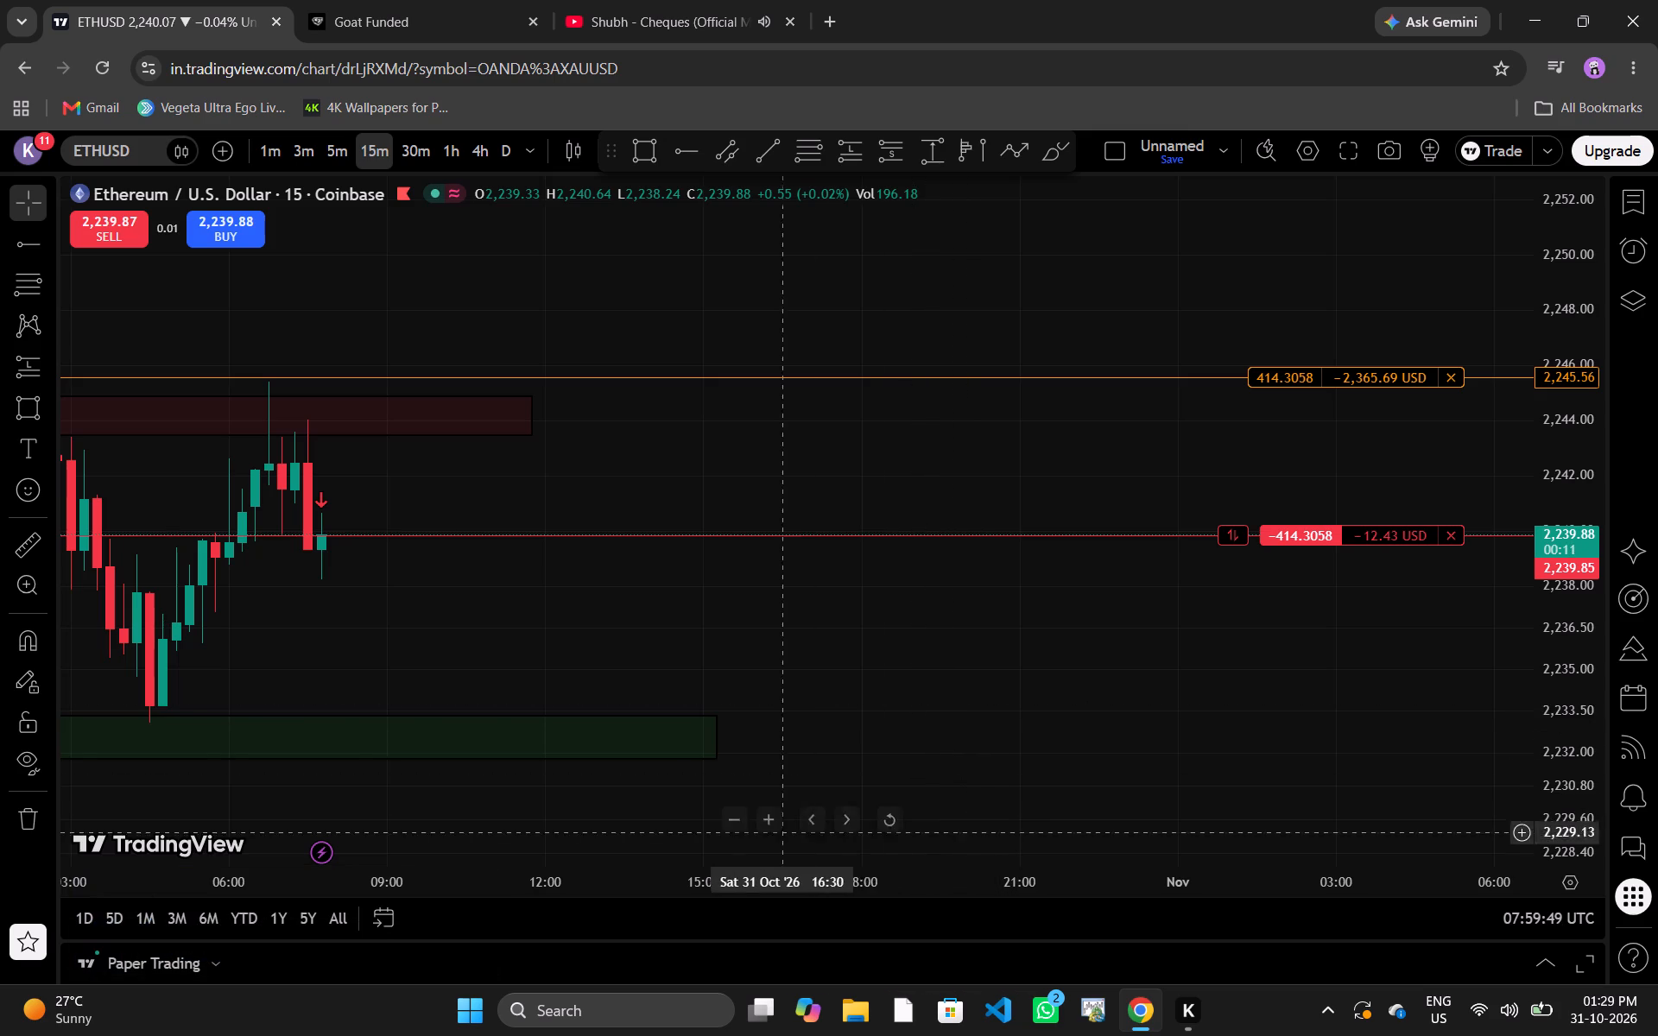
drag(946, 713, 921, 624)
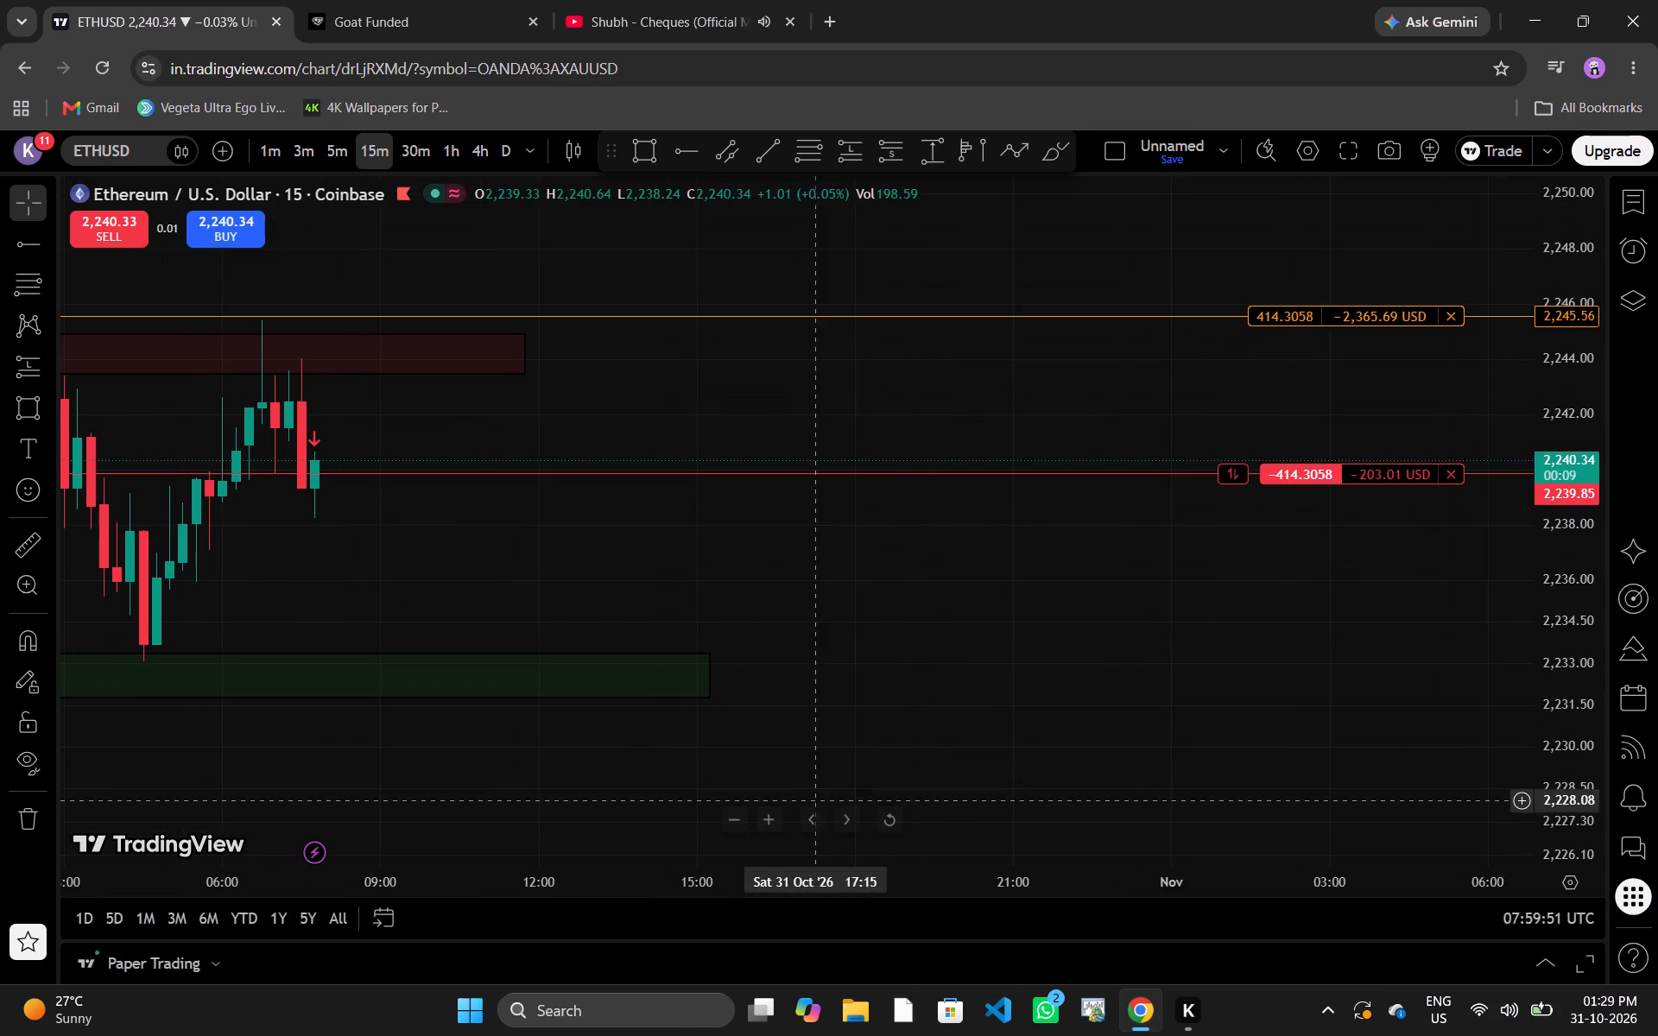
drag(775, 882, 1024, 876)
click(1167, 672)
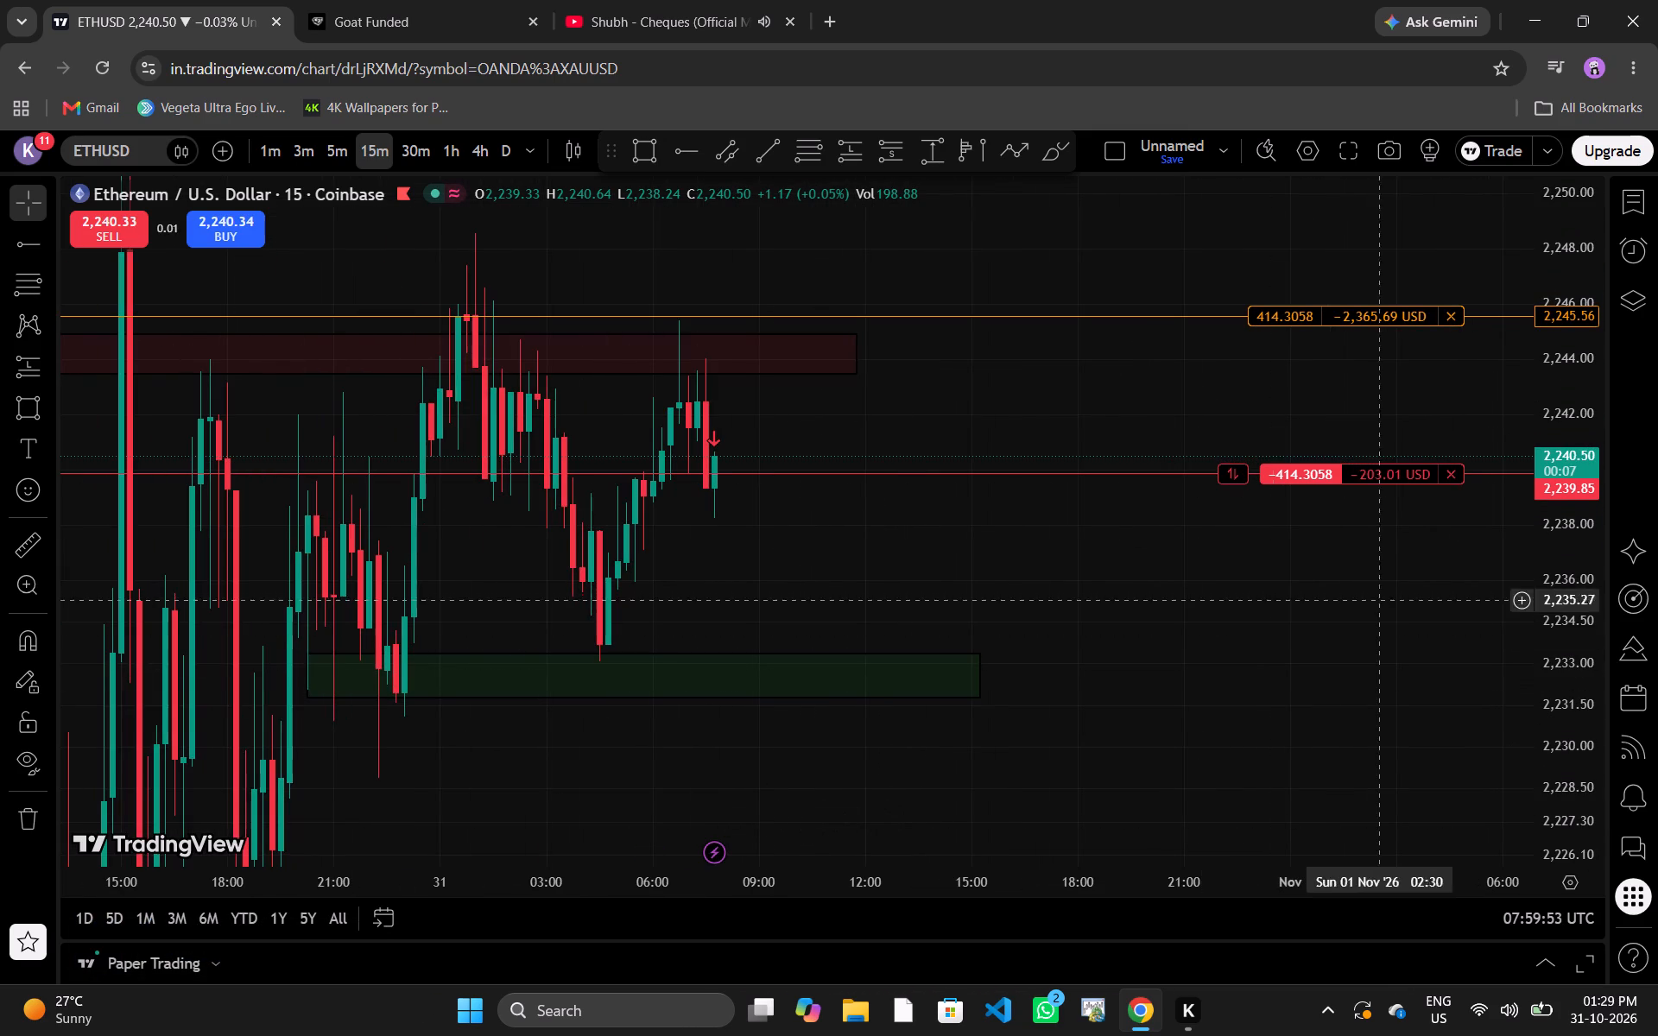
drag(1268, 646, 1545, 630)
drag(1585, 540, 1581, 572)
drag(1402, 678, 1484, 611)
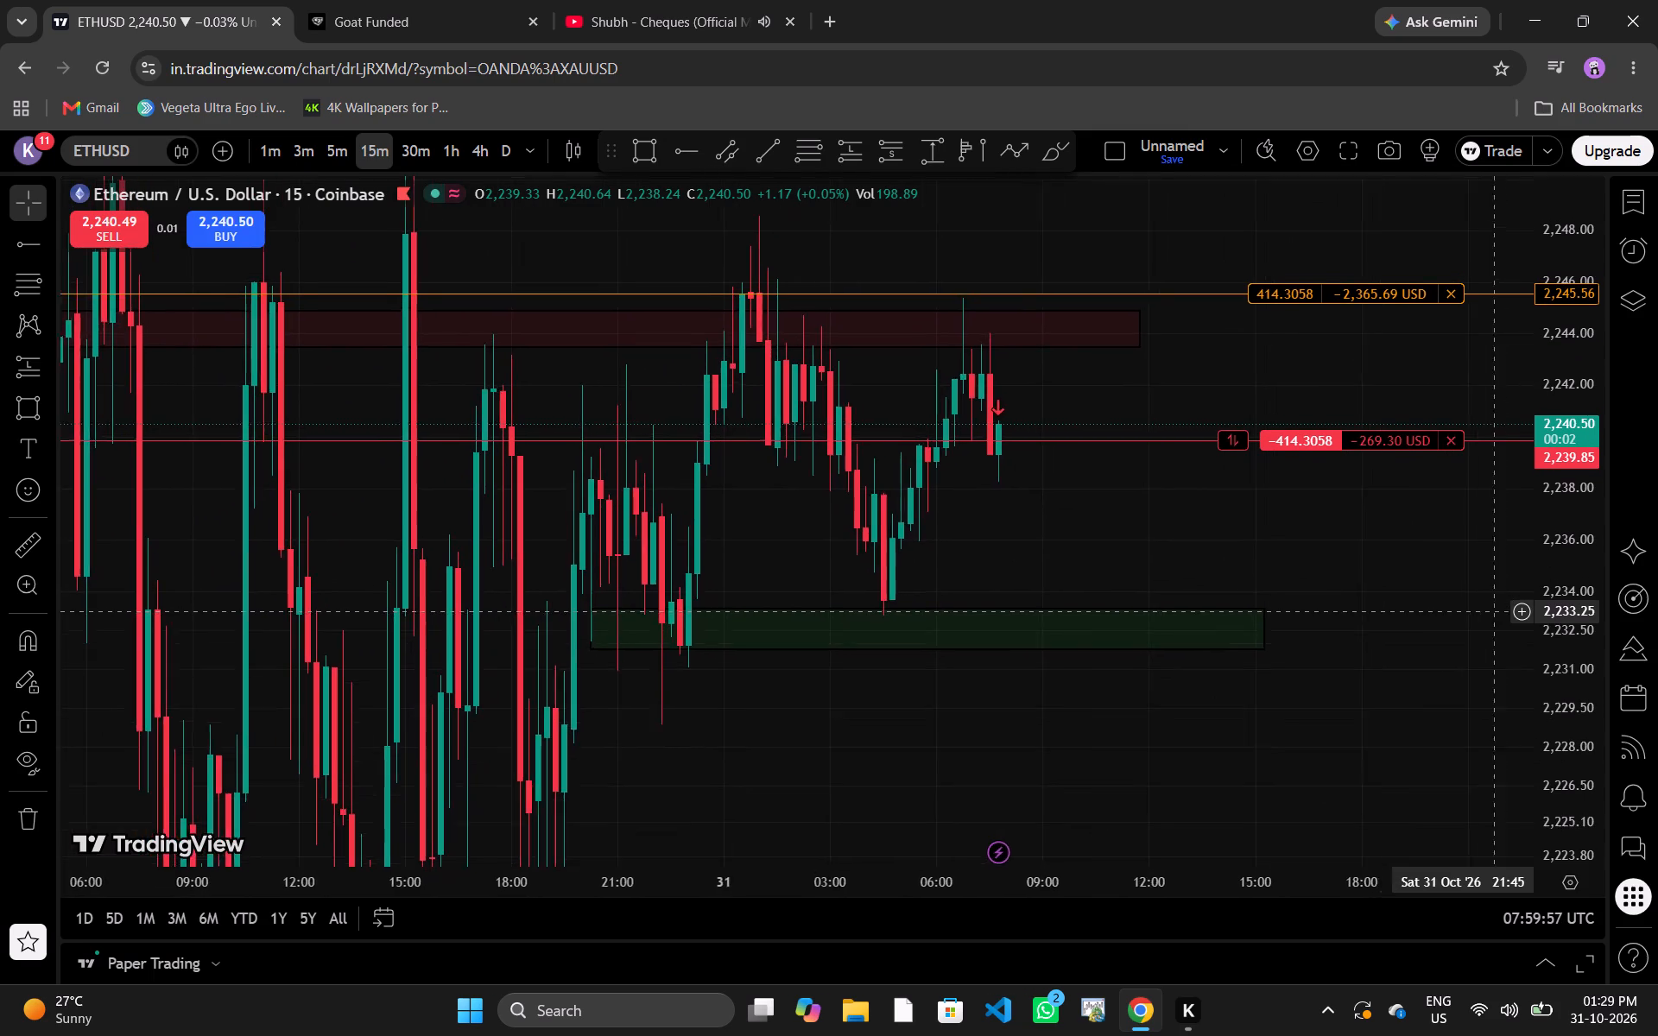
drag(1484, 611, 1427, 614)
drag(1432, 671, 1327, 738)
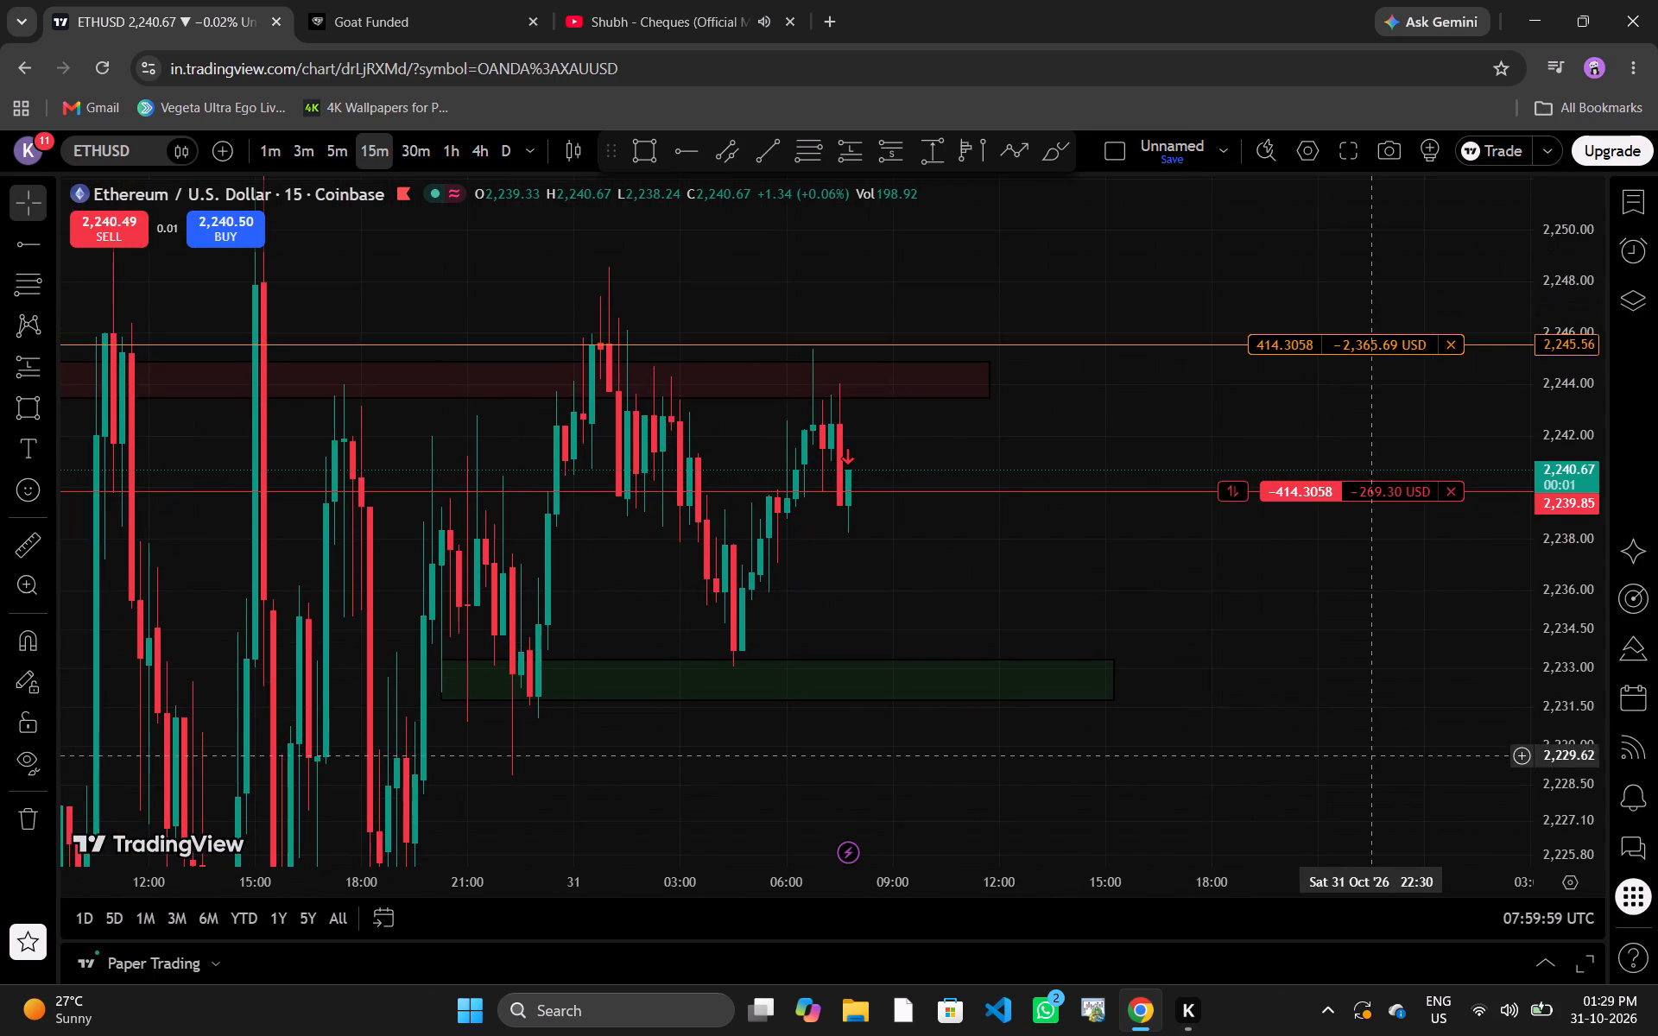
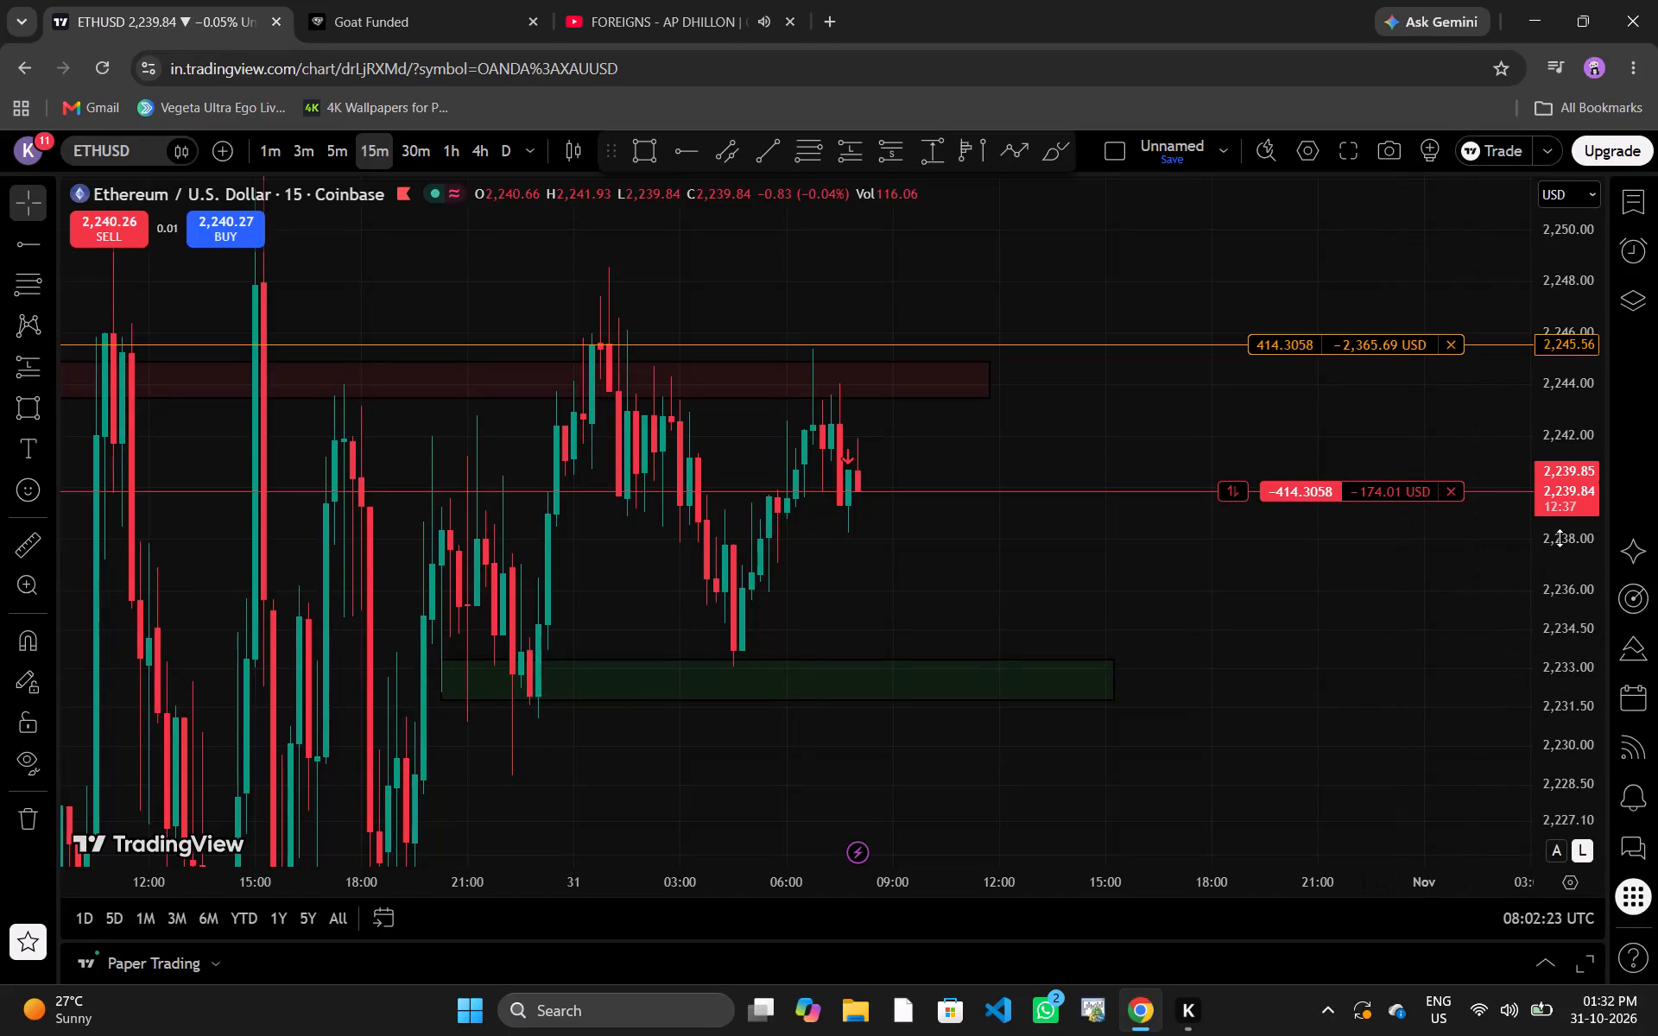
Raise the Paper Trading short's take profit into the green zone at 2,232.99 and confirm the change.
drag(1566, 534, 1562, 778)
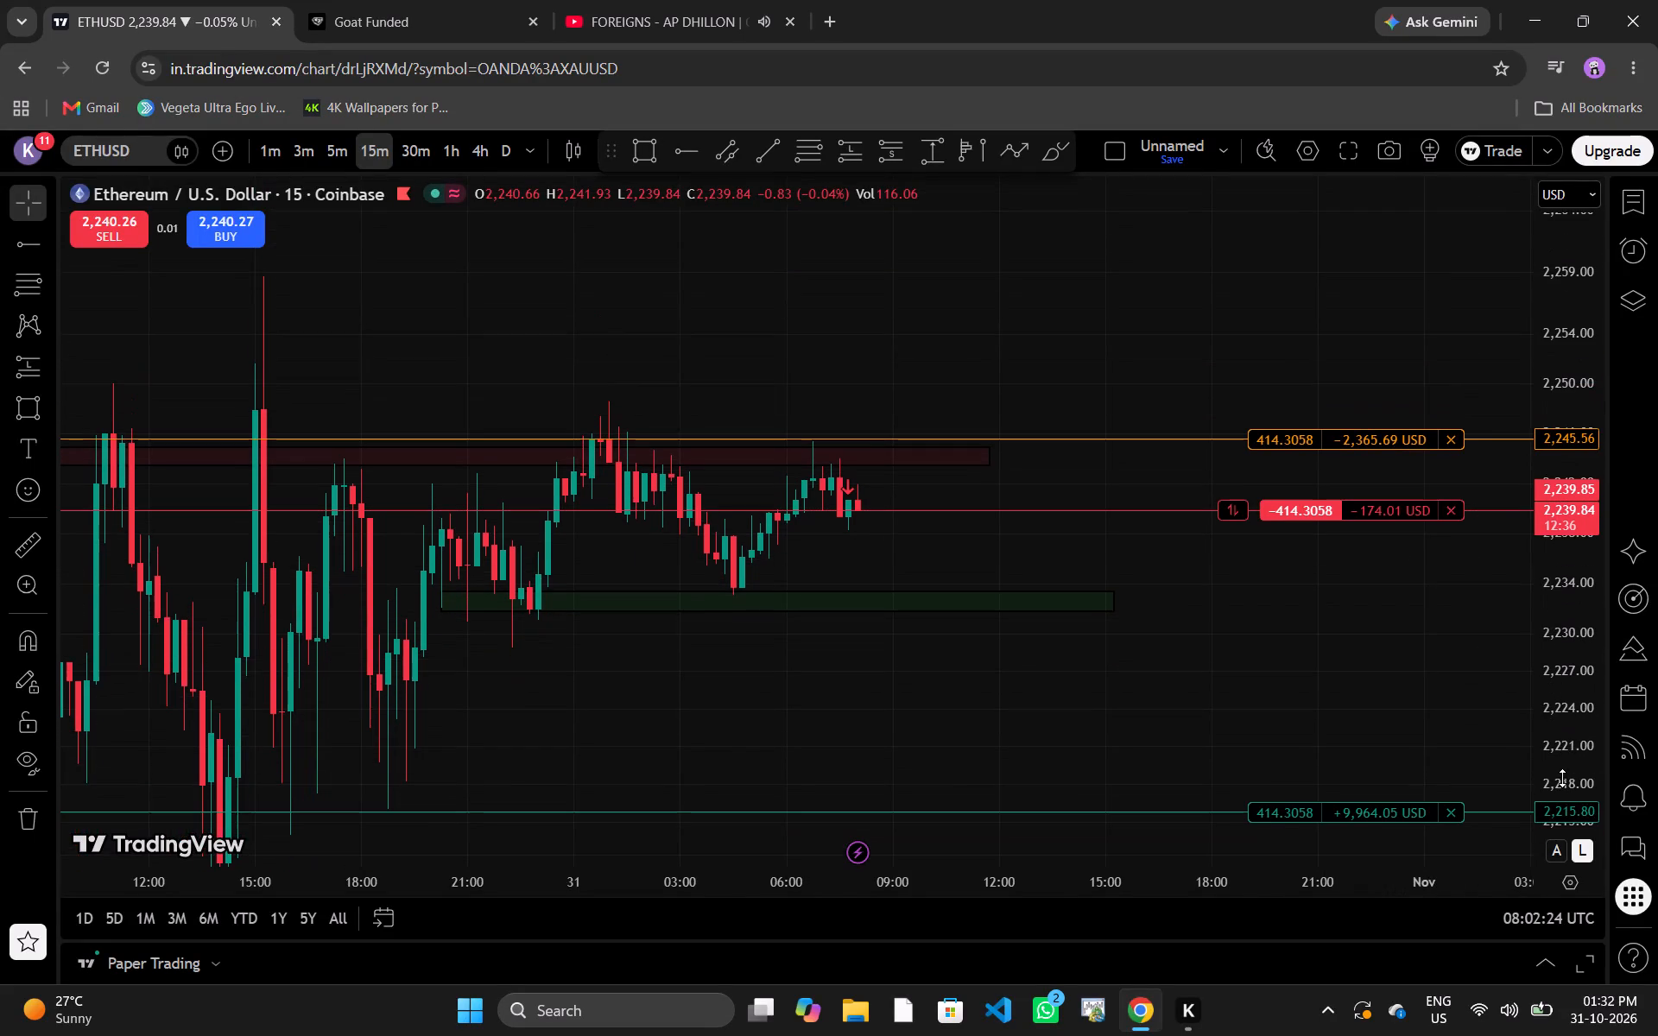
drag(1385, 812, 1460, 604)
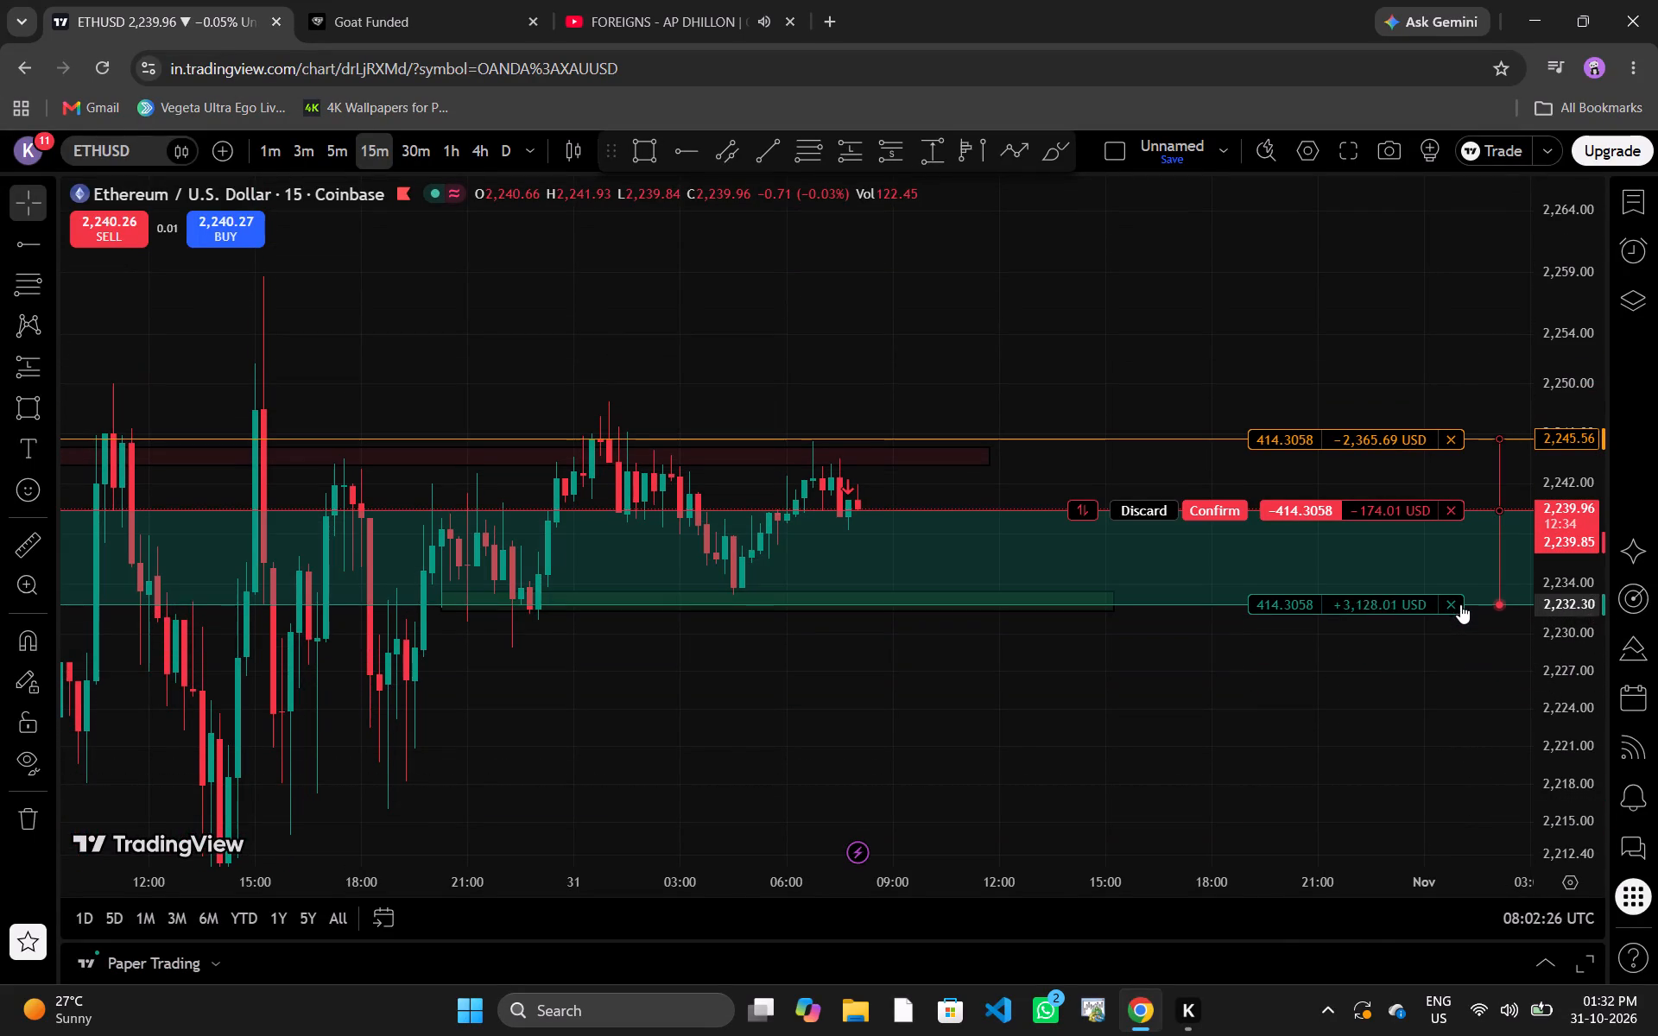
drag(1460, 604, 1460, 597)
drag(1430, 726, 1440, 749)
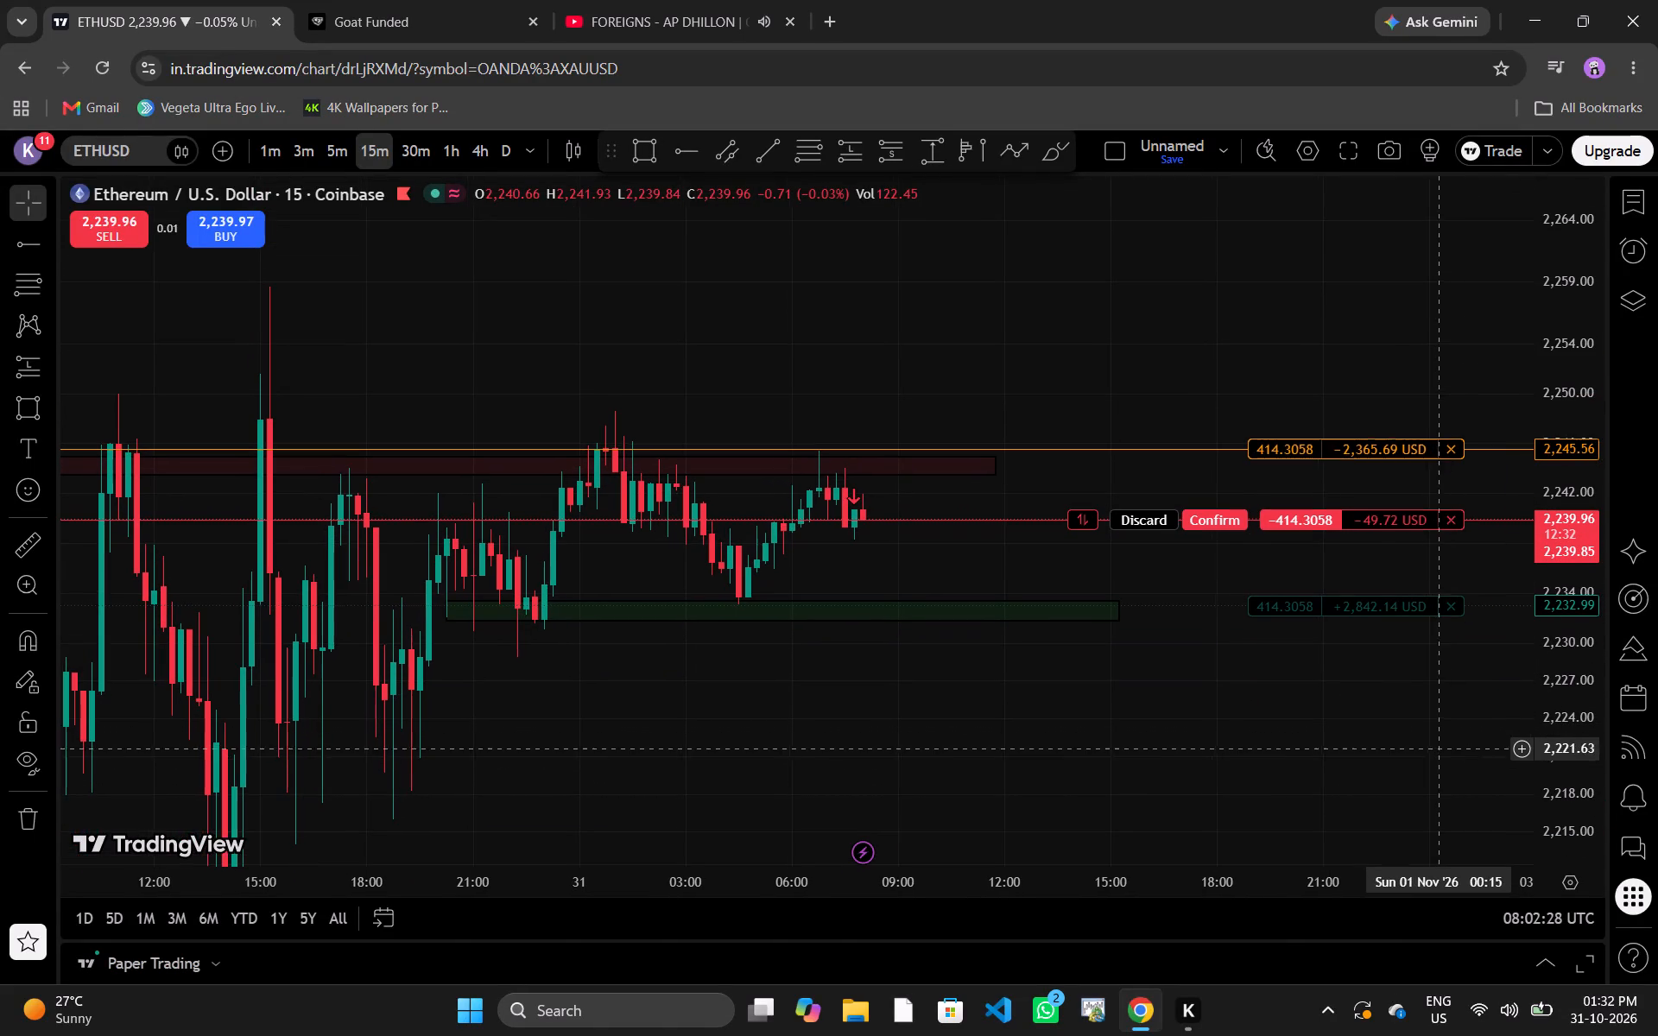
click(1224, 517)
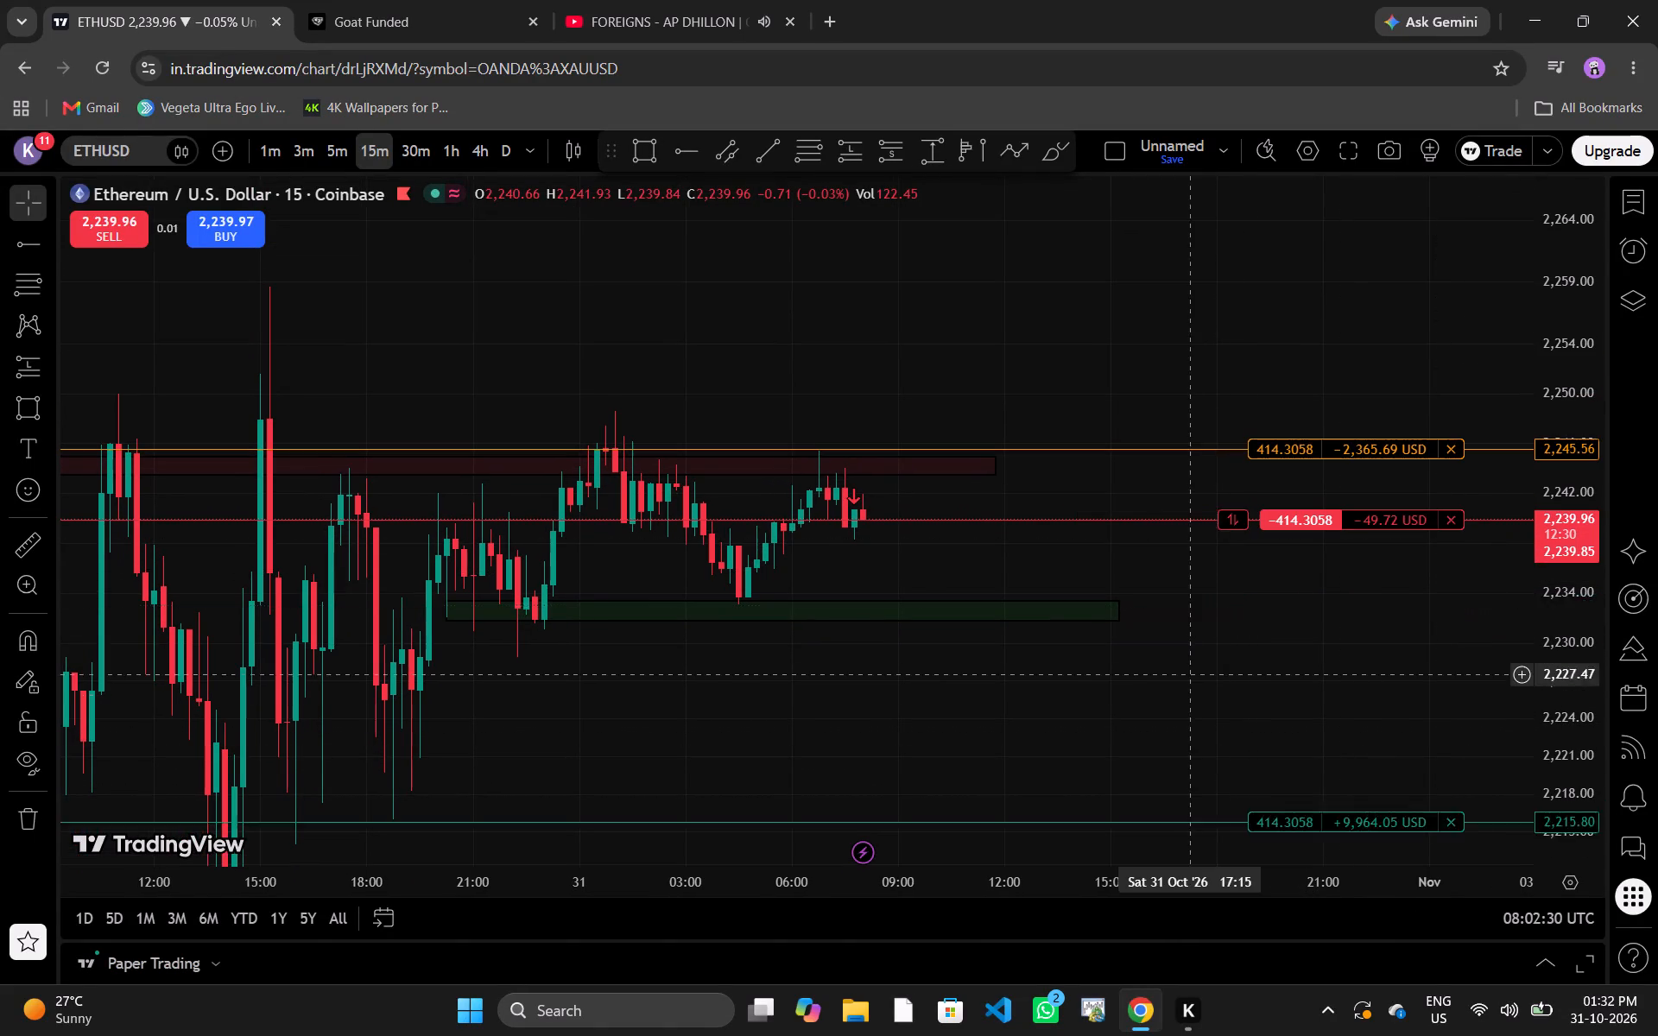
Examine the short's entry, stop loss and take profit against the red and green zones on the 15-minute chart.
drag(1206, 761, 1324, 733)
drag(1581, 744, 1554, 641)
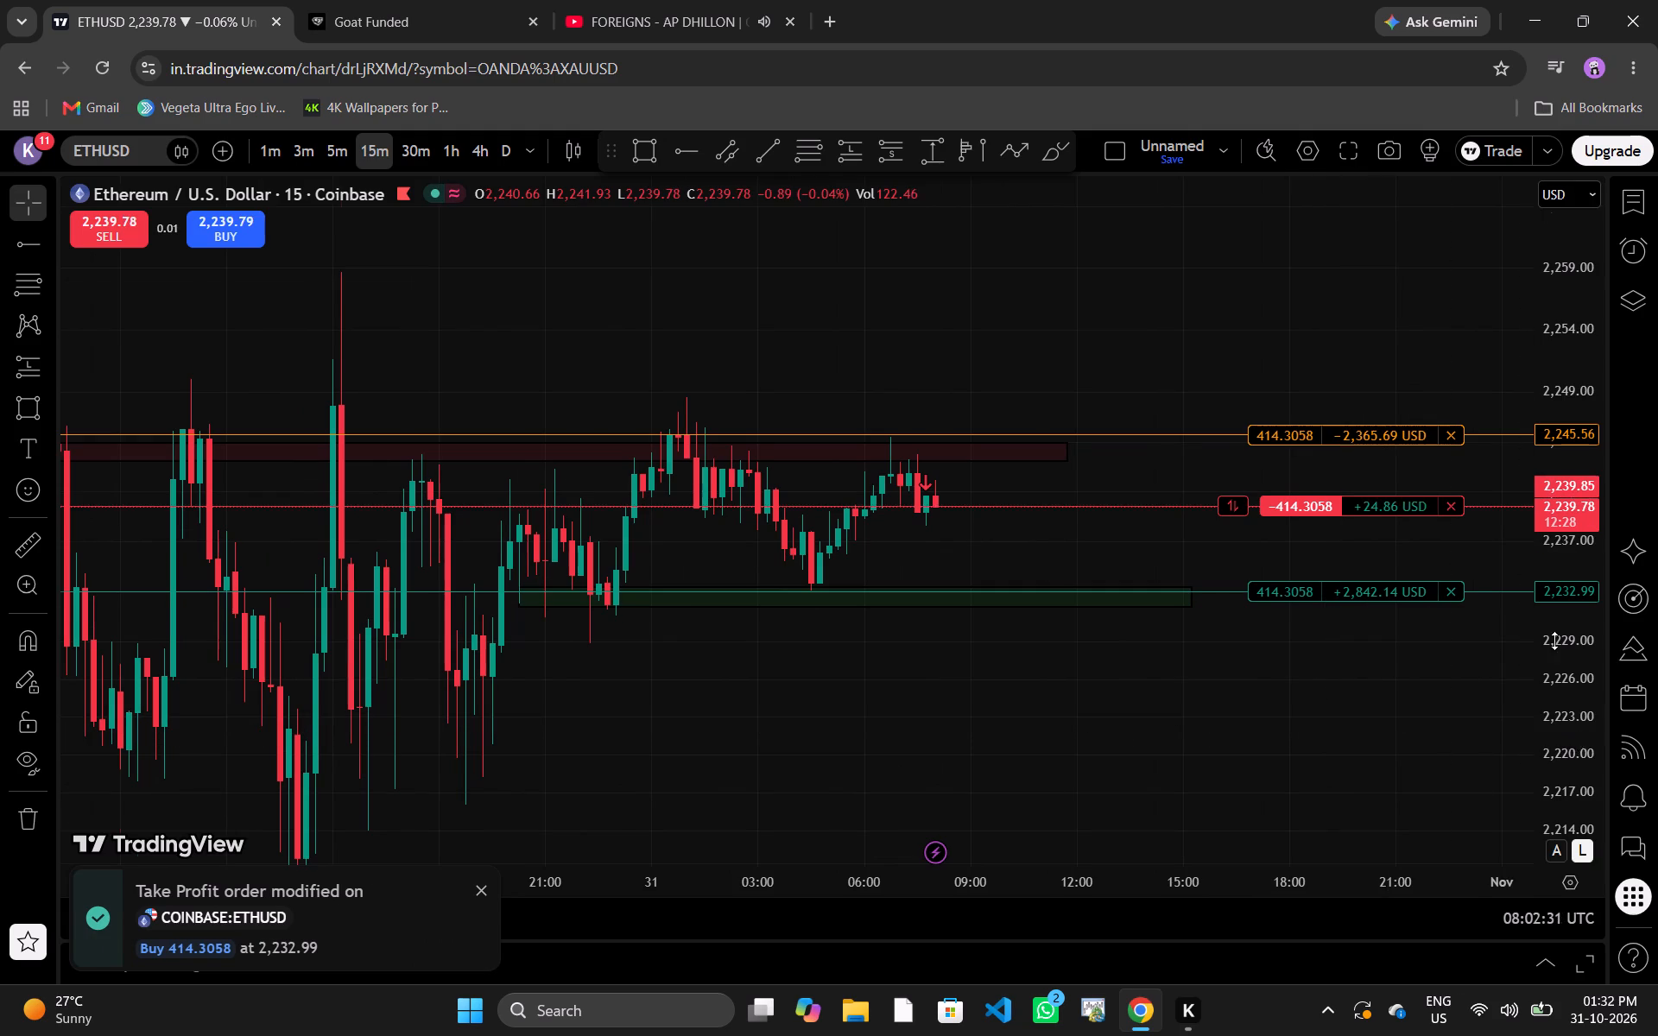
drag(1554, 641, 1525, 180)
drag(1375, 614, 1302, 594)
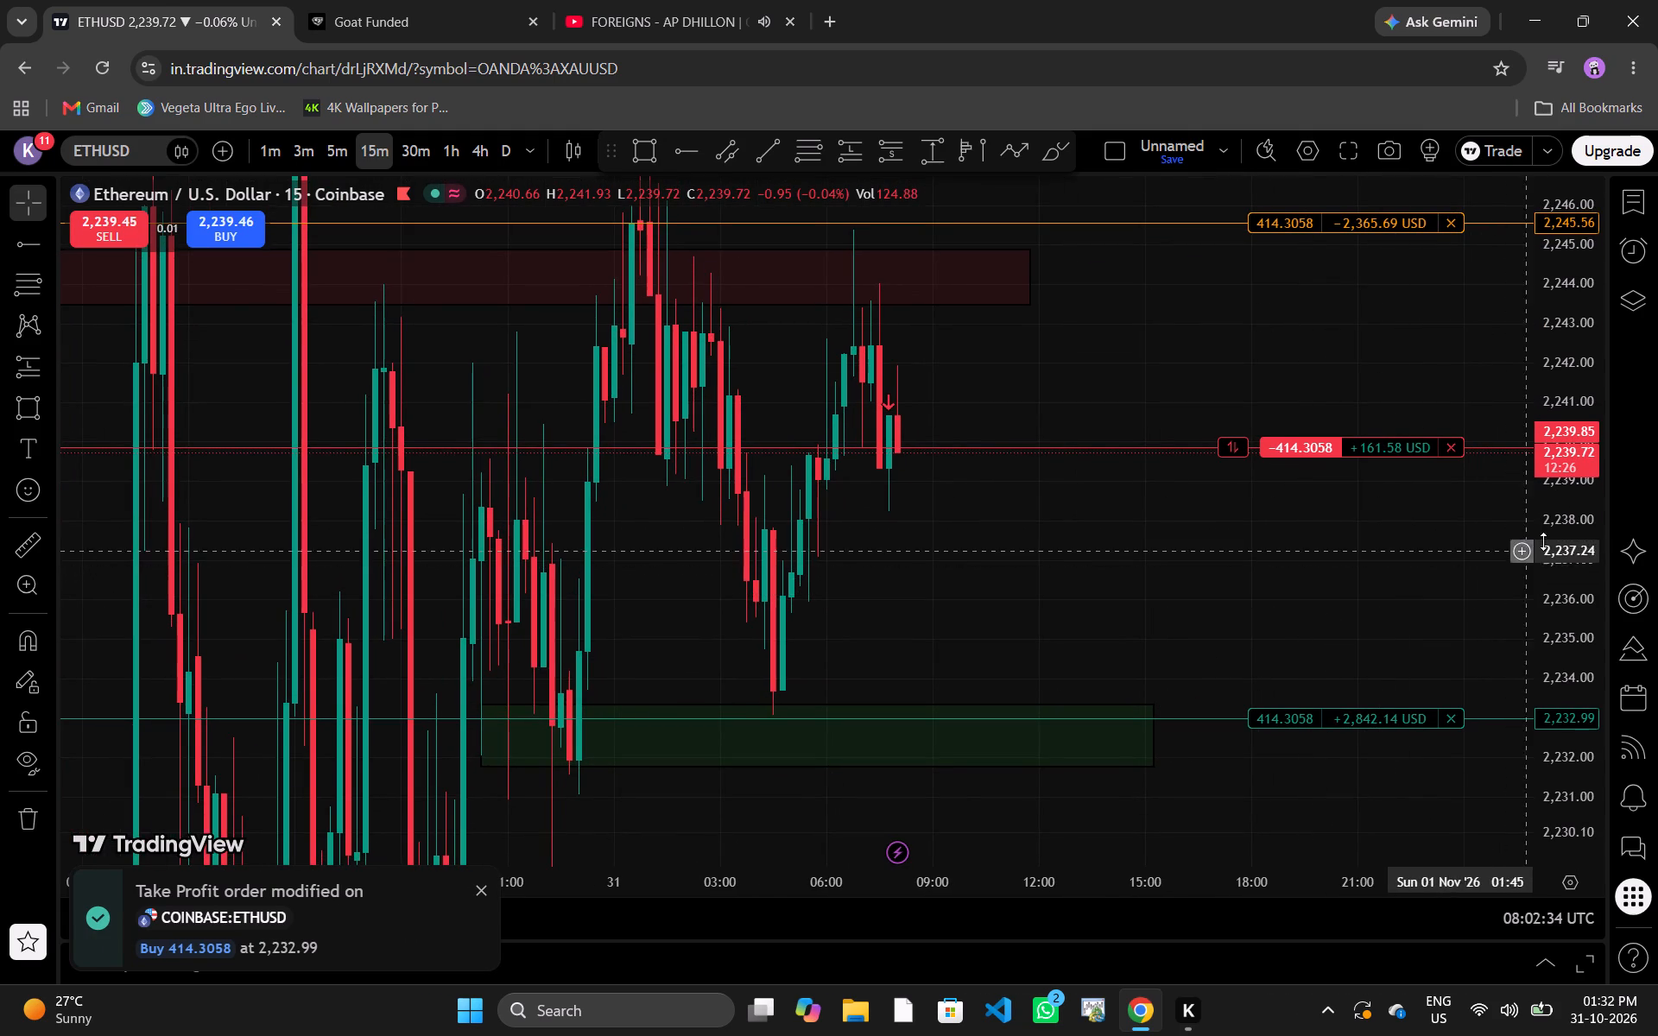
drag(1553, 538, 1554, 557)
drag(1434, 567, 1402, 566)
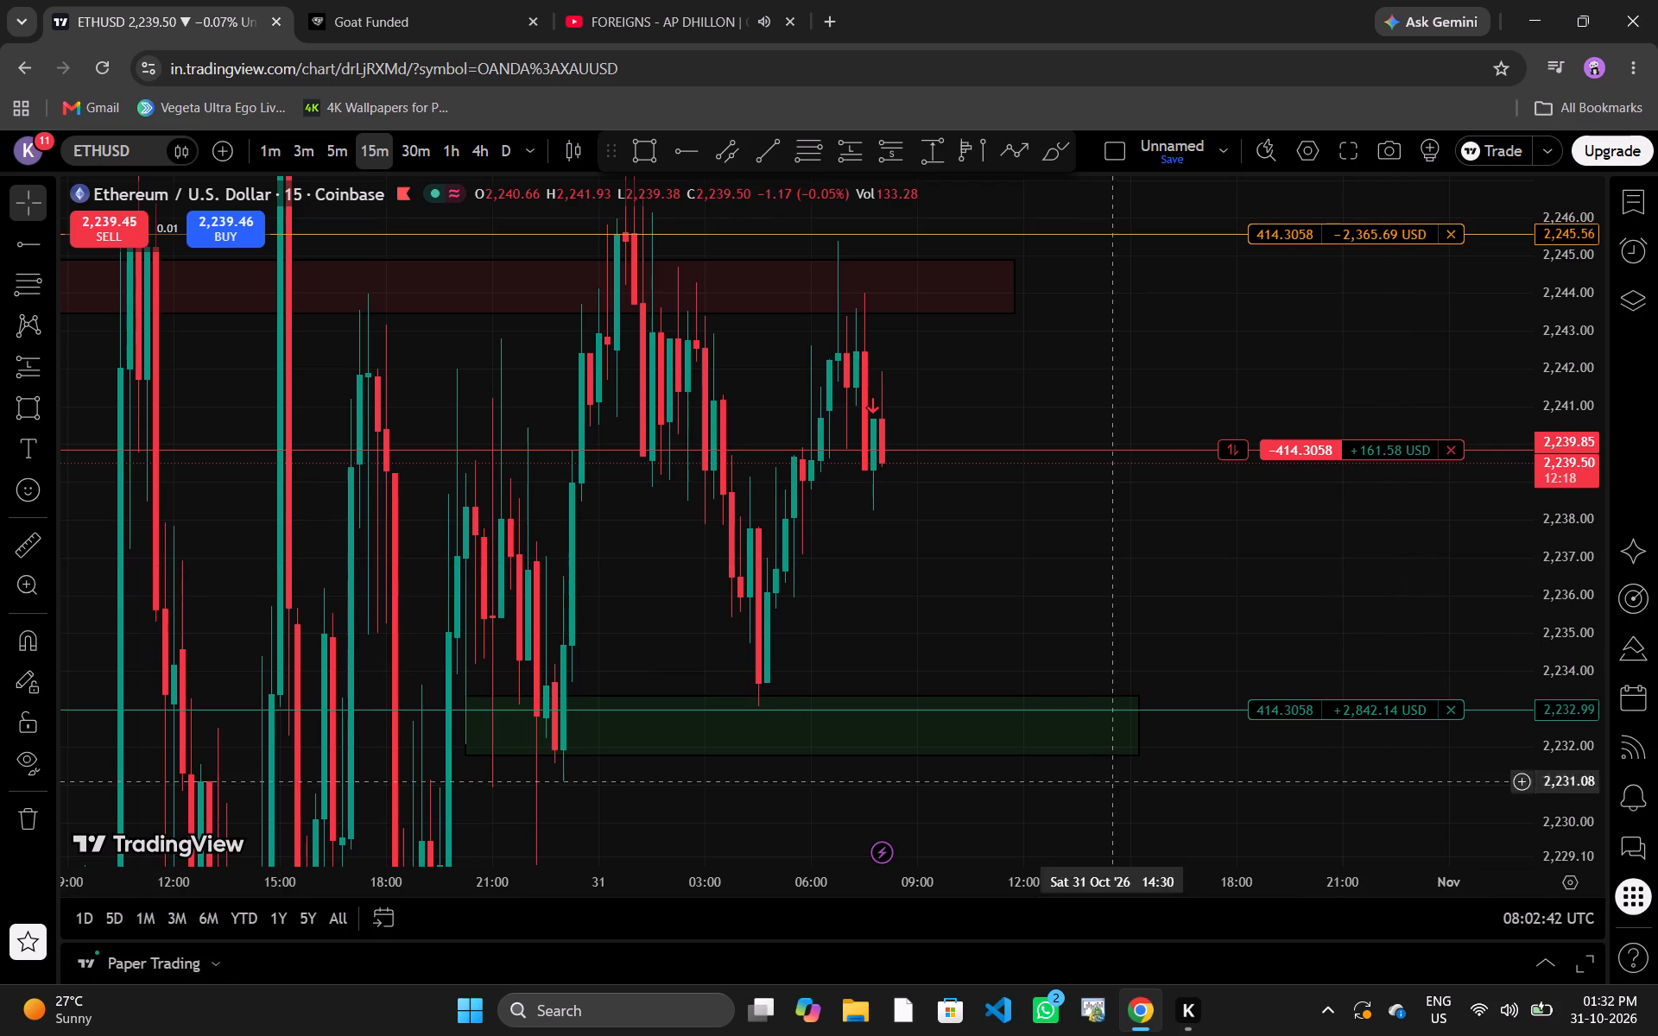
Switch to MetaTrader 5 and show the ETHUSD.x chart on the M15 timeframe, enlarged around the most recent candles.
click(1098, 1008)
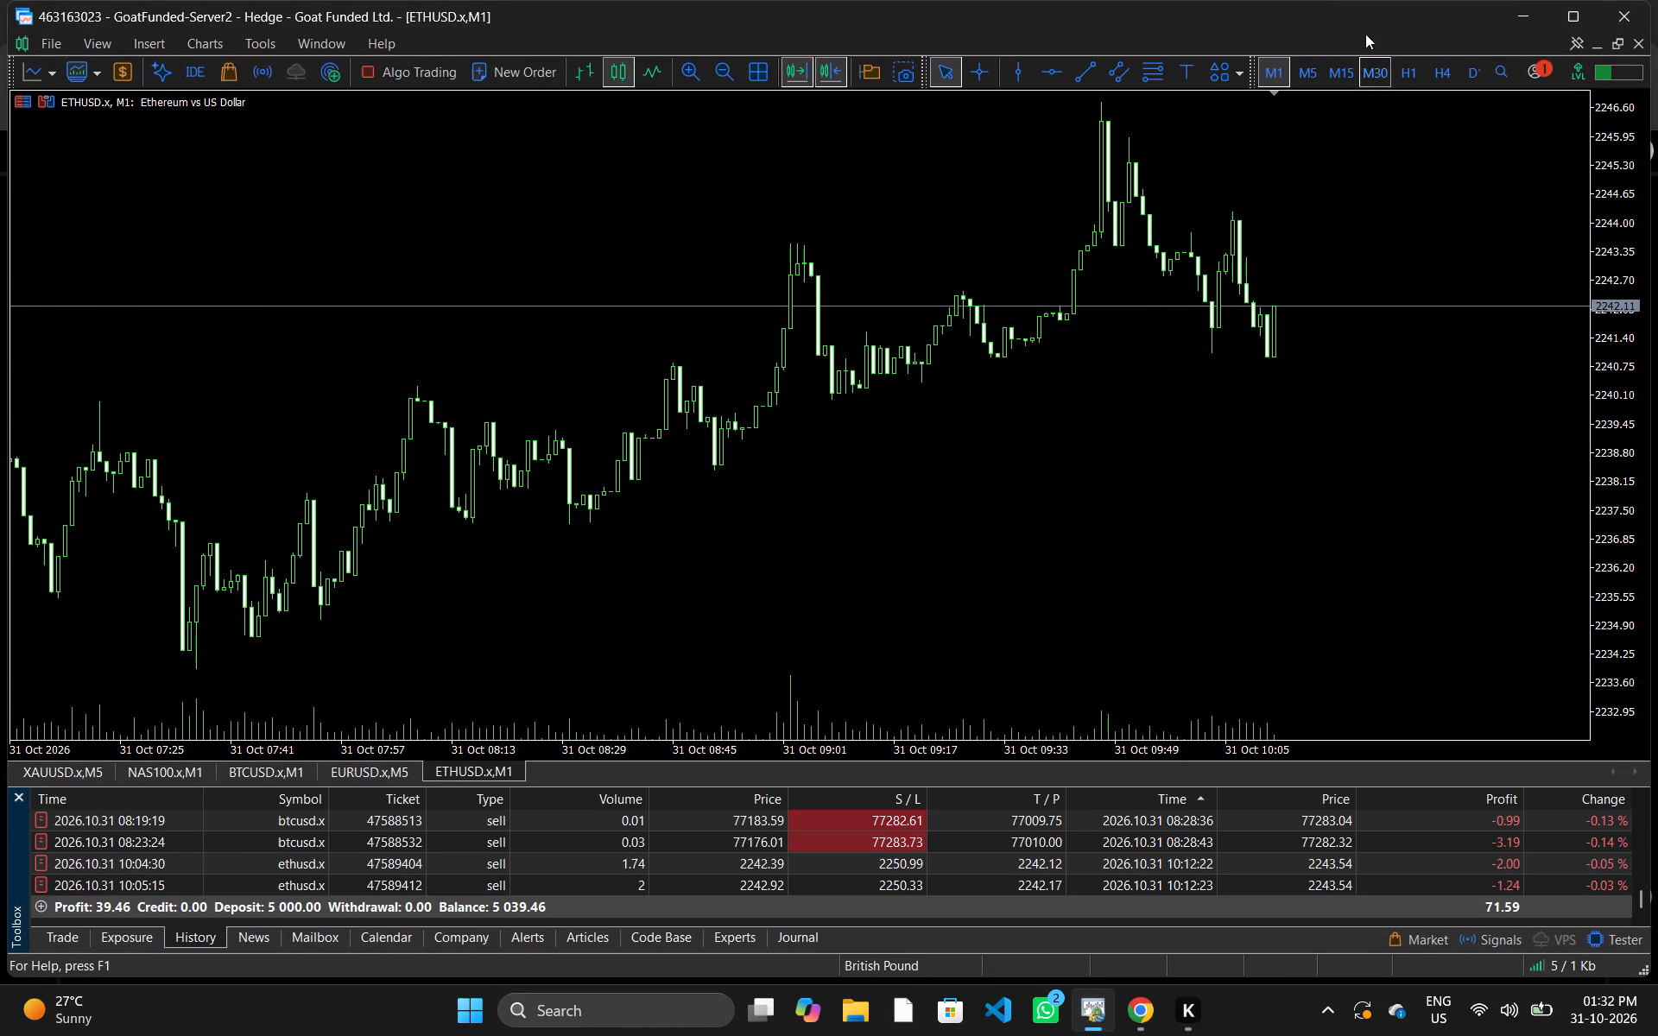
click(1348, 73)
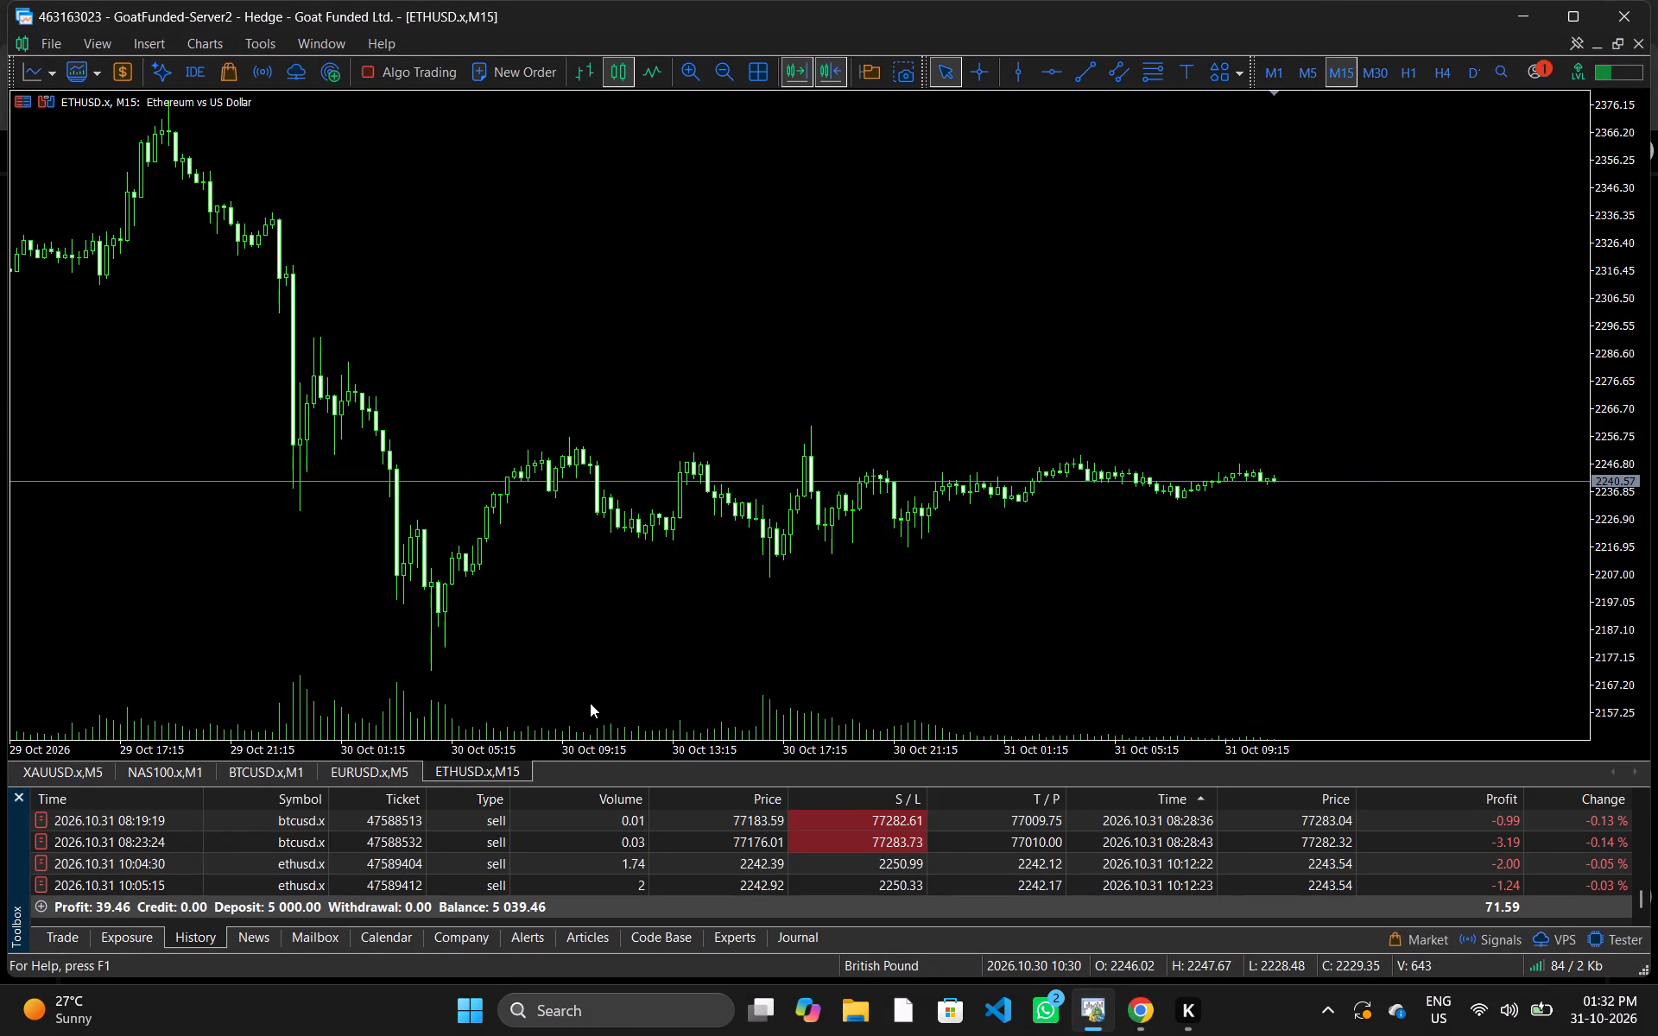
click(495, 761)
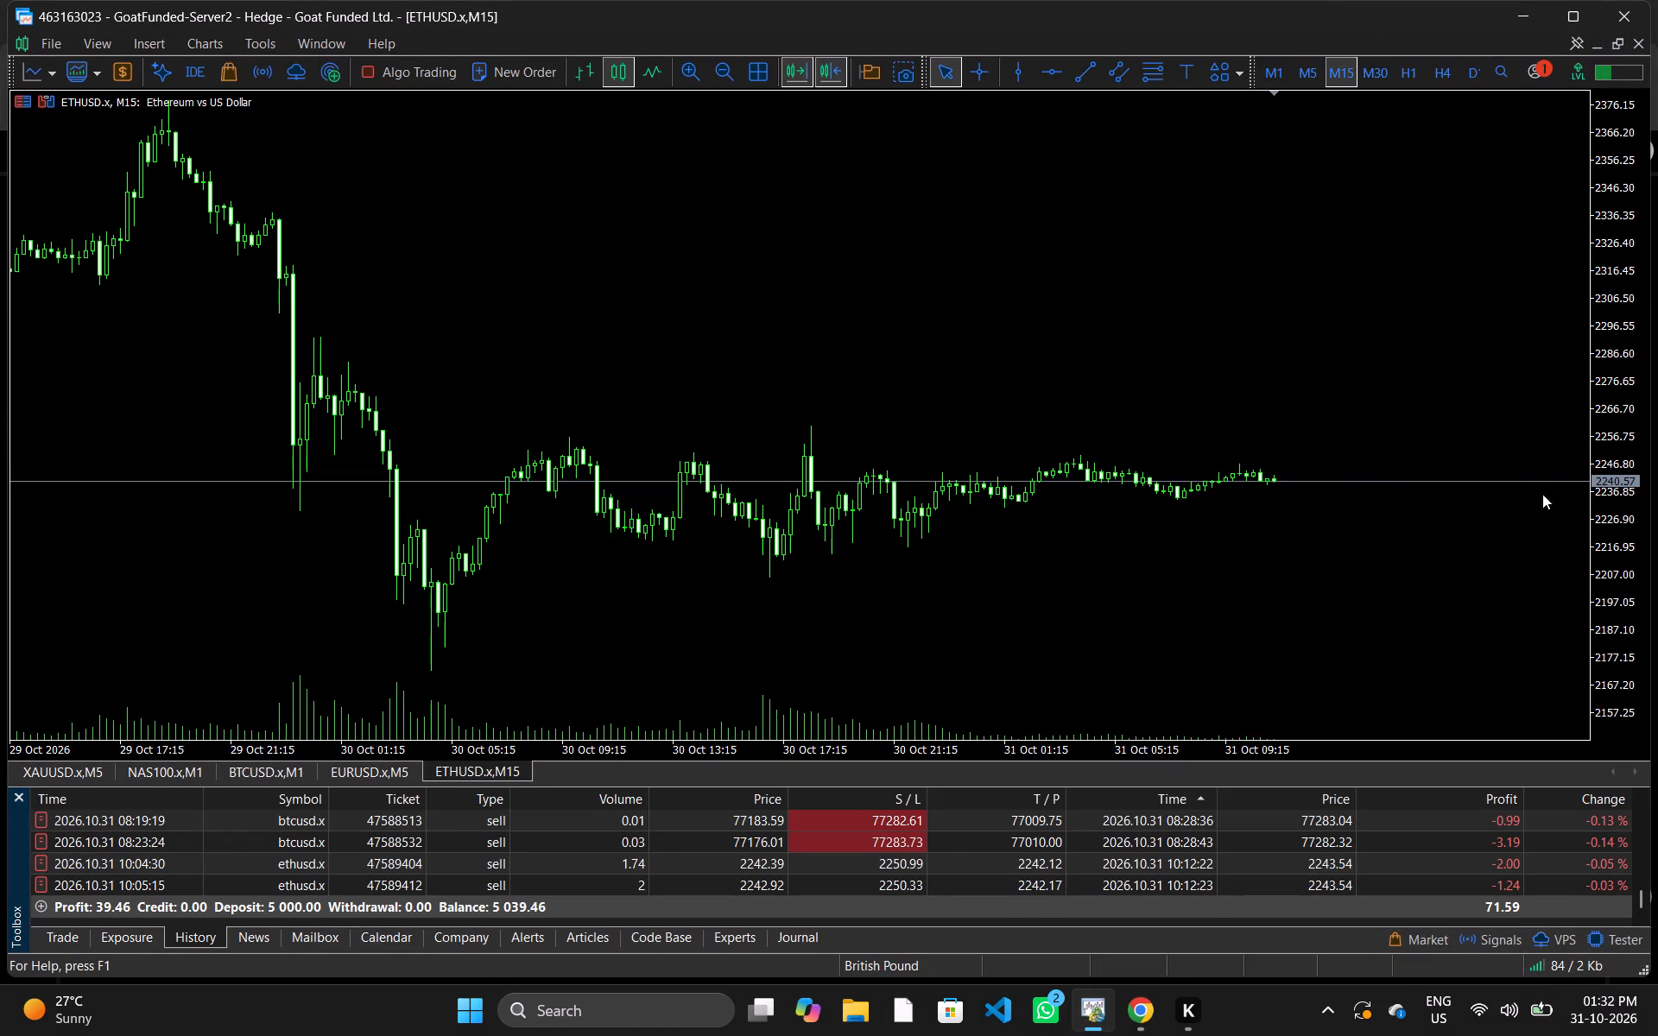
drag(1616, 549, 1623, 336)
drag(1115, 752, 1133, 751)
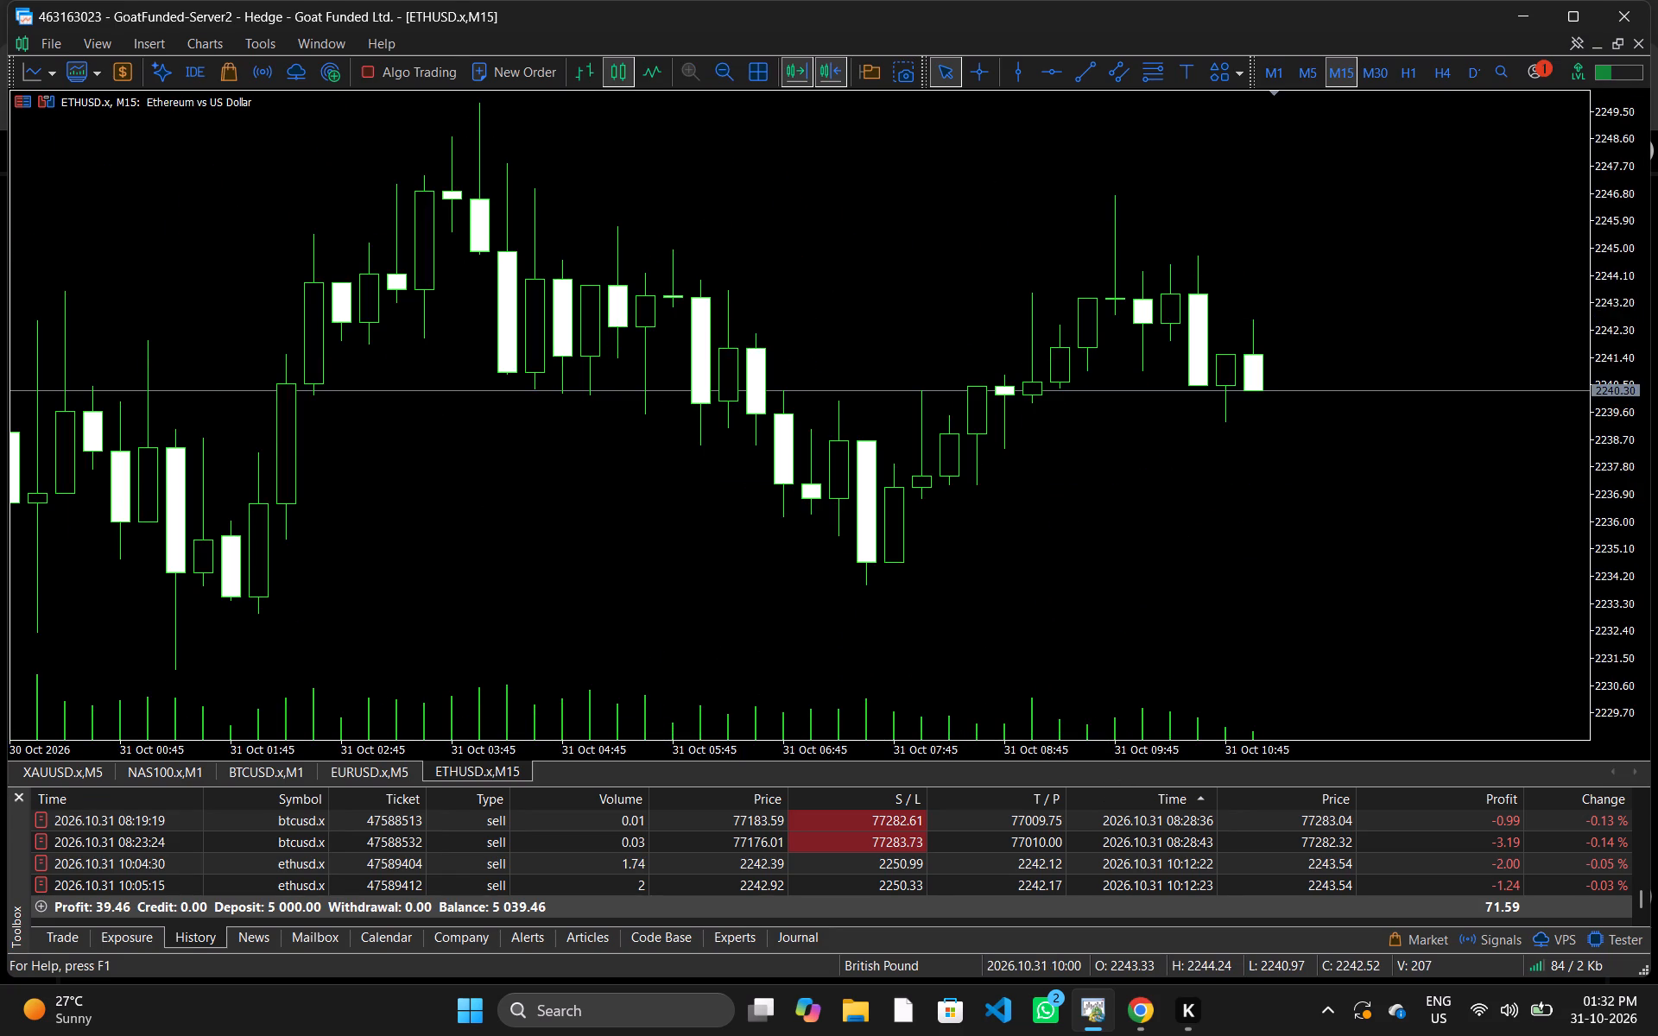
drag(1133, 751, 1133, 750)
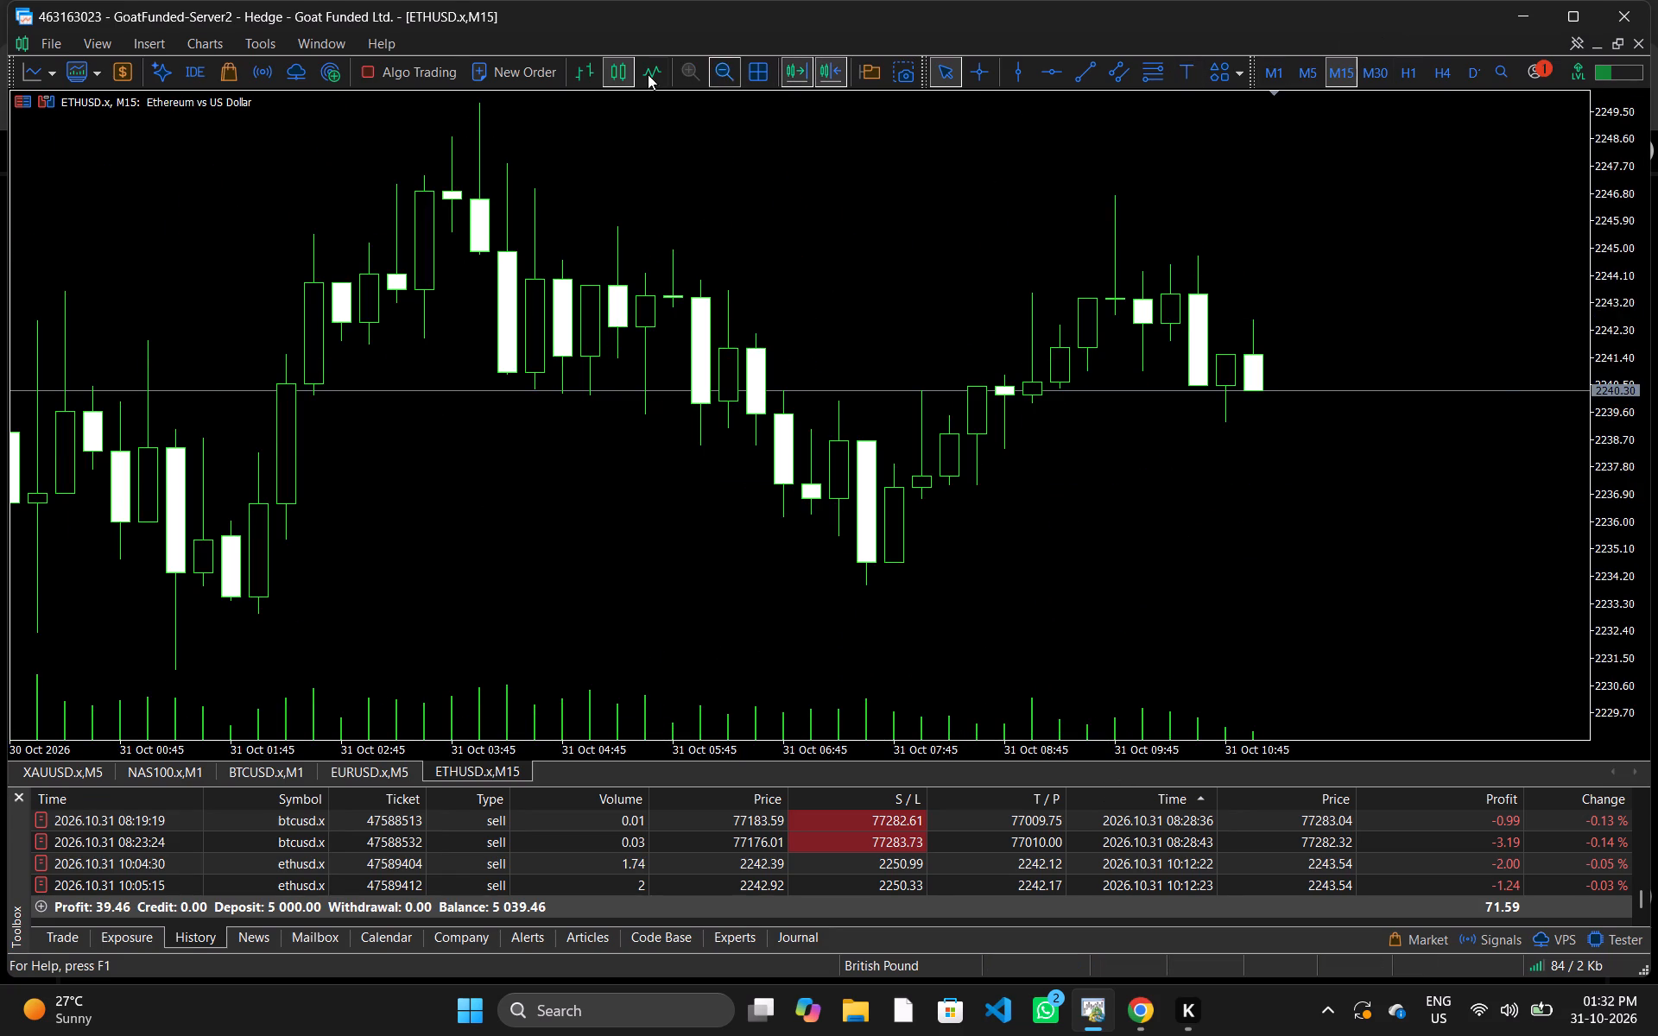
Place a market sell order for 2.00 lots of ETHUSD.x with a stop loss of 2244.10.
click(525, 66)
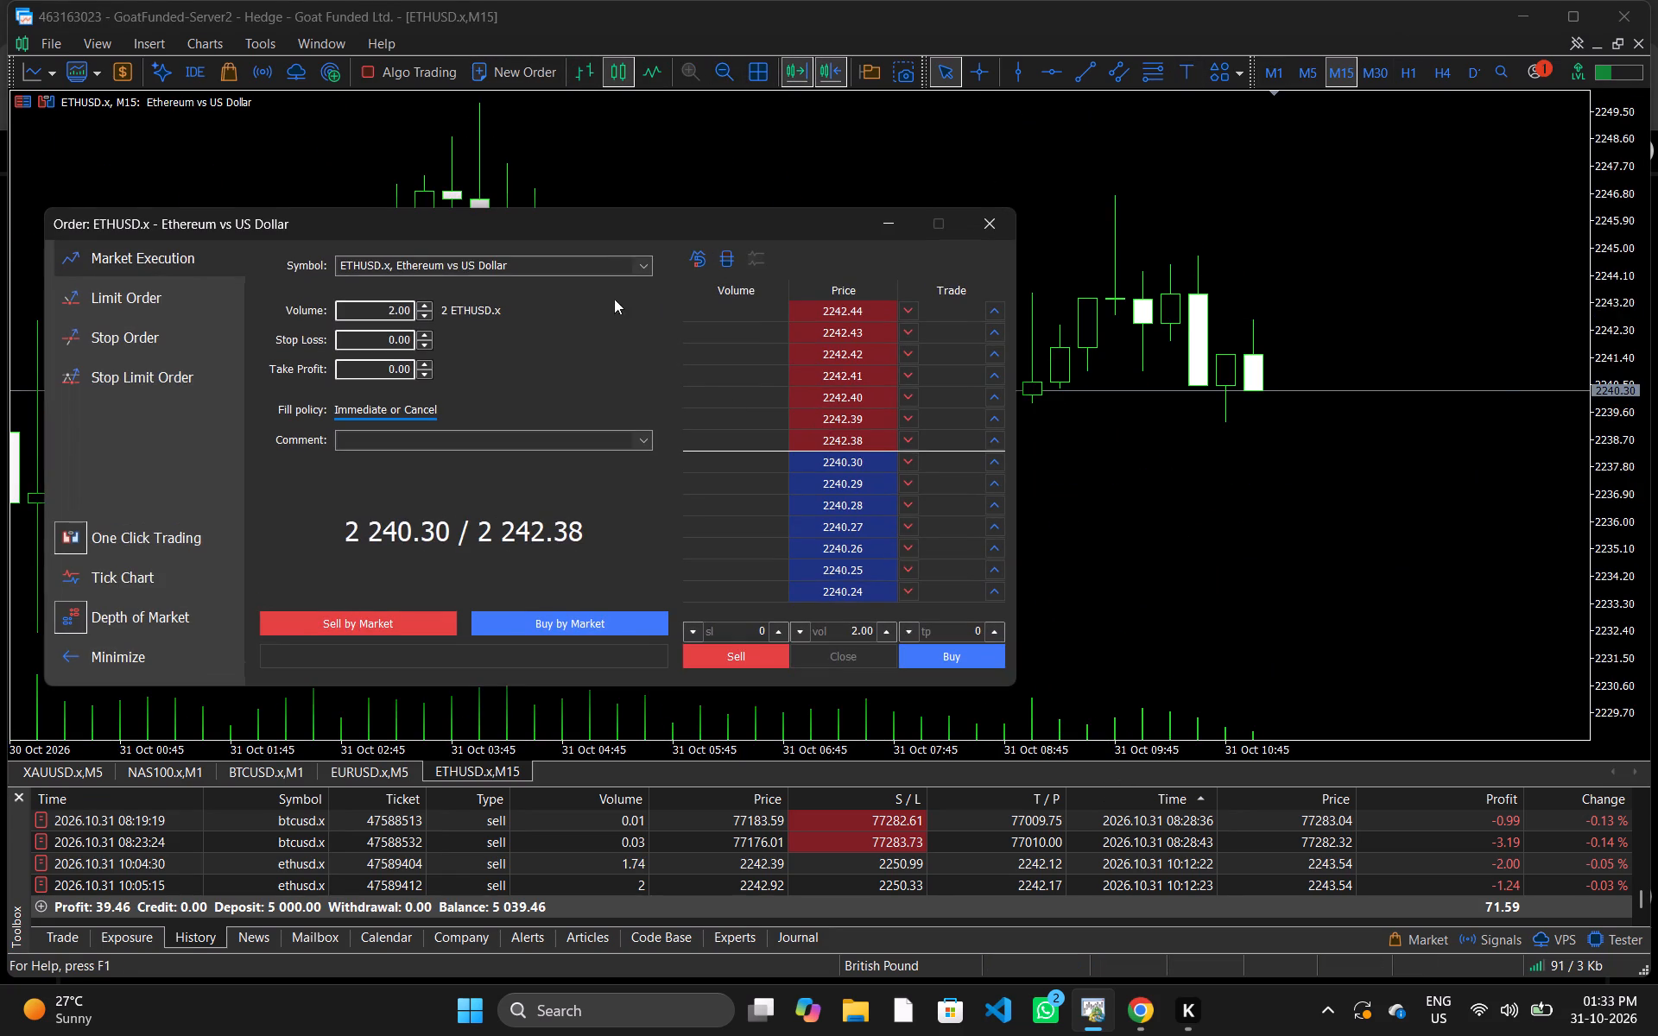
click(425, 331)
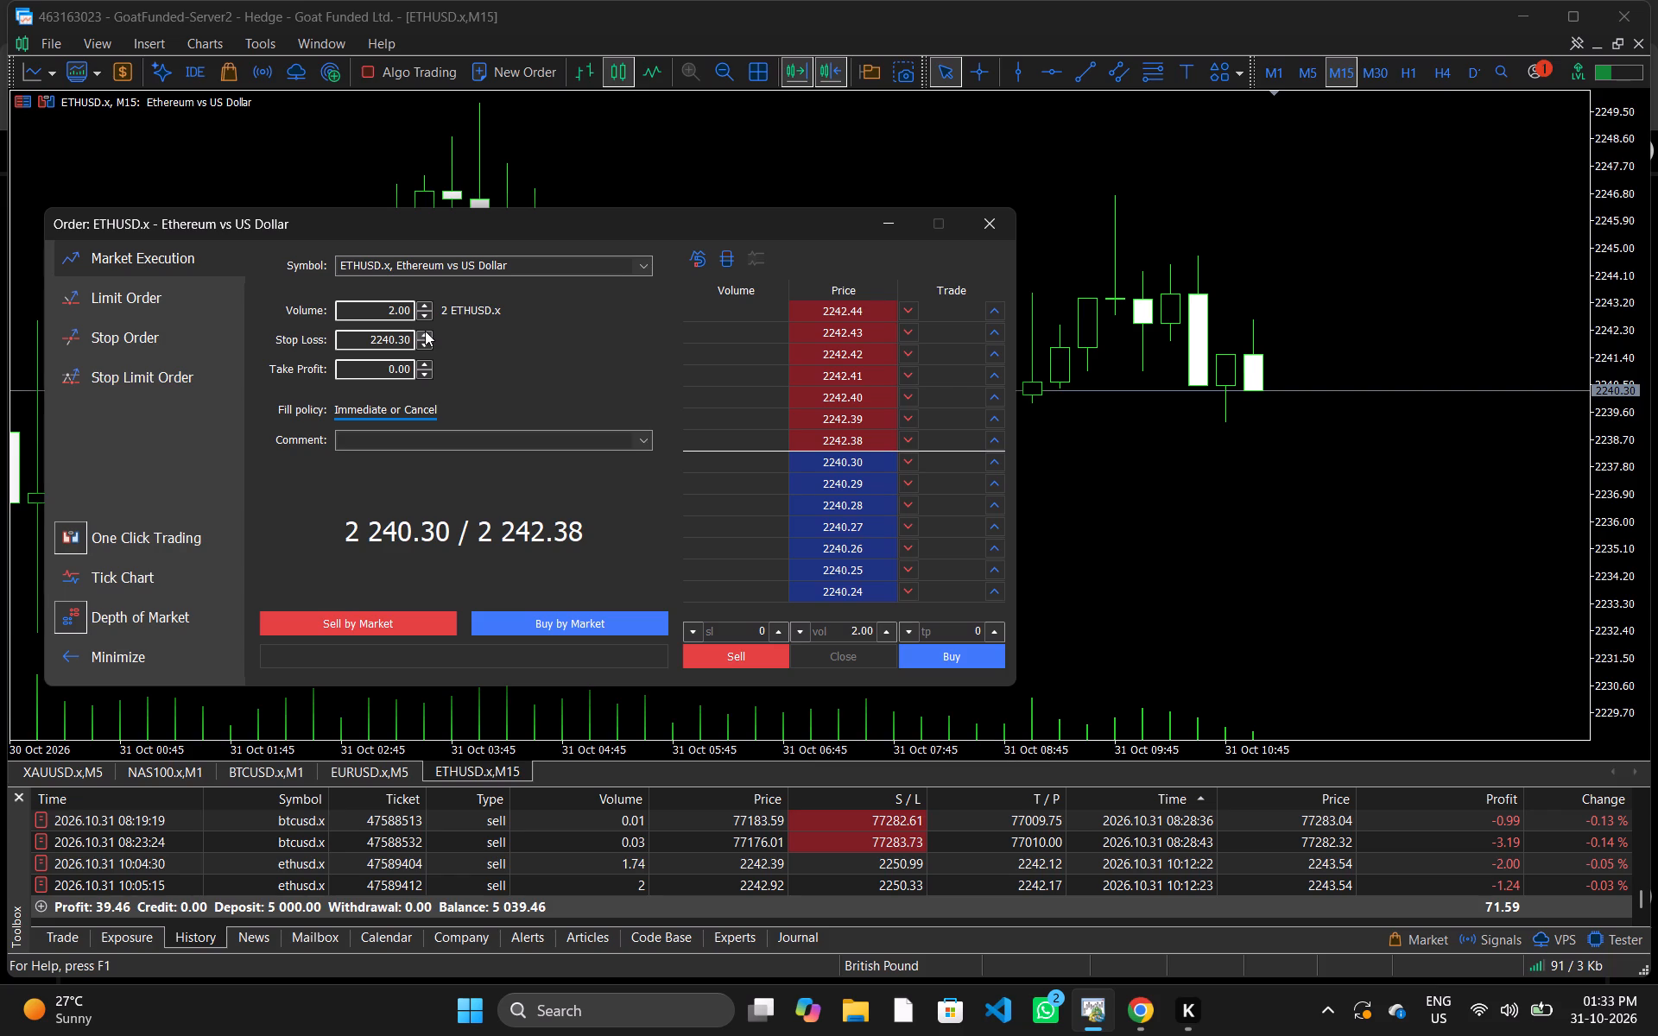
click(411, 341)
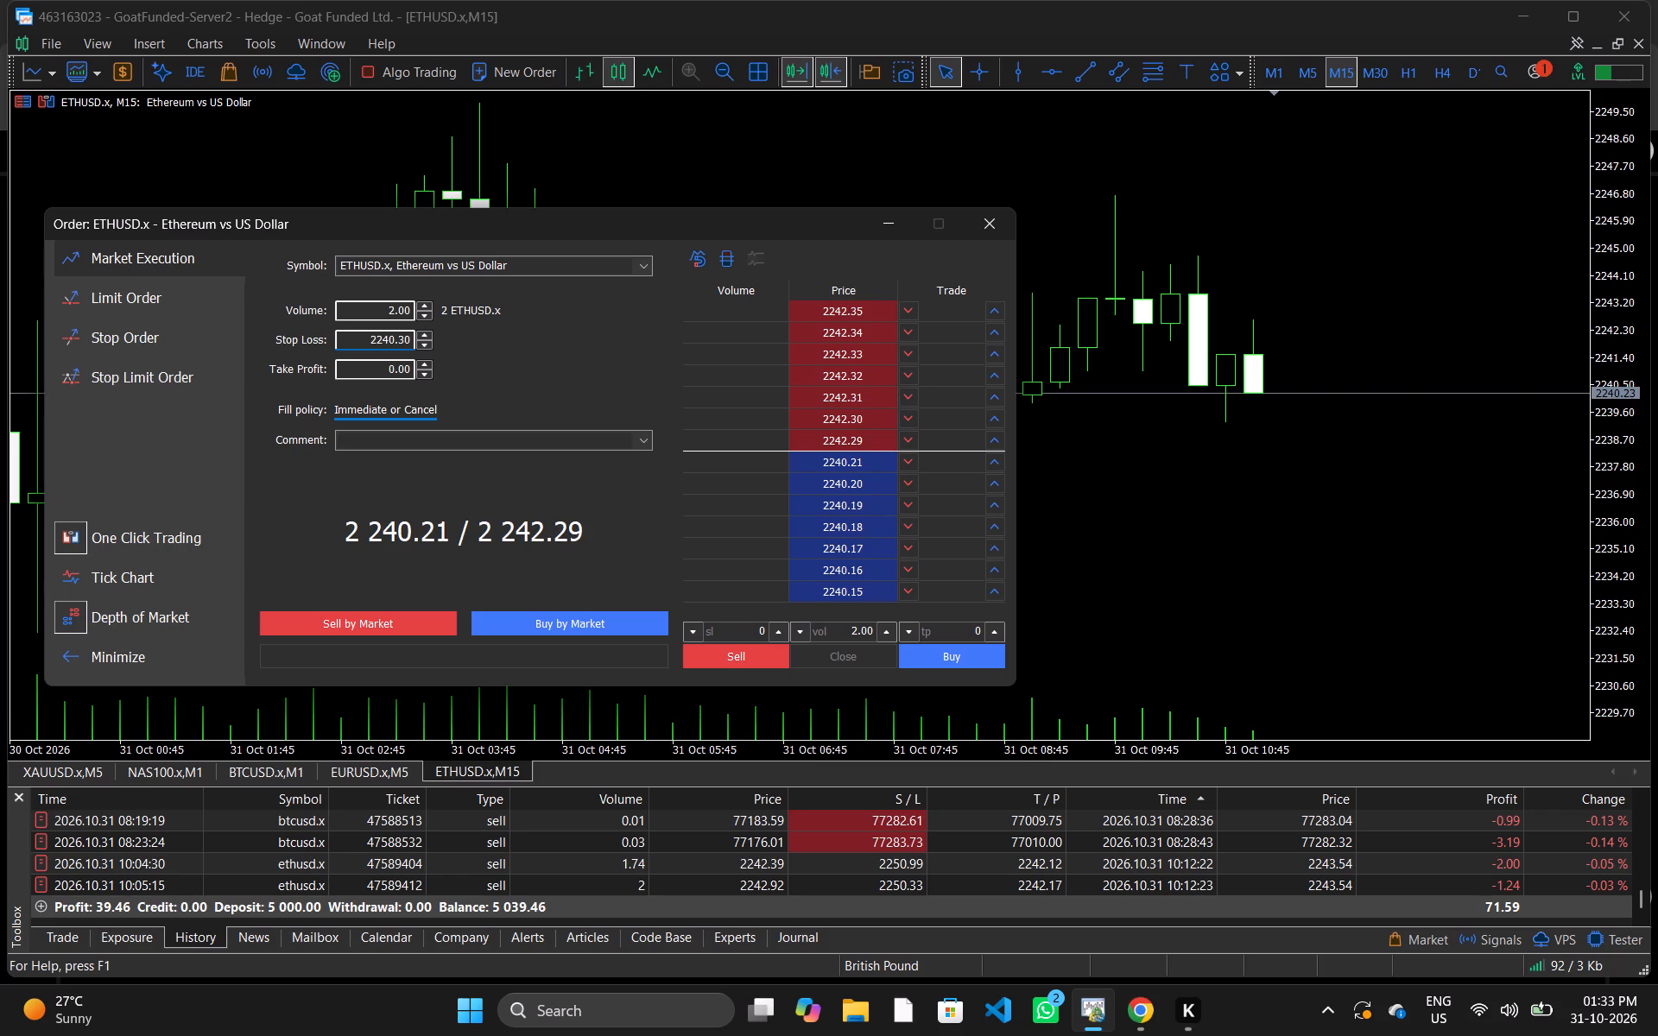
key(BackSpace)
key(BackSpace)
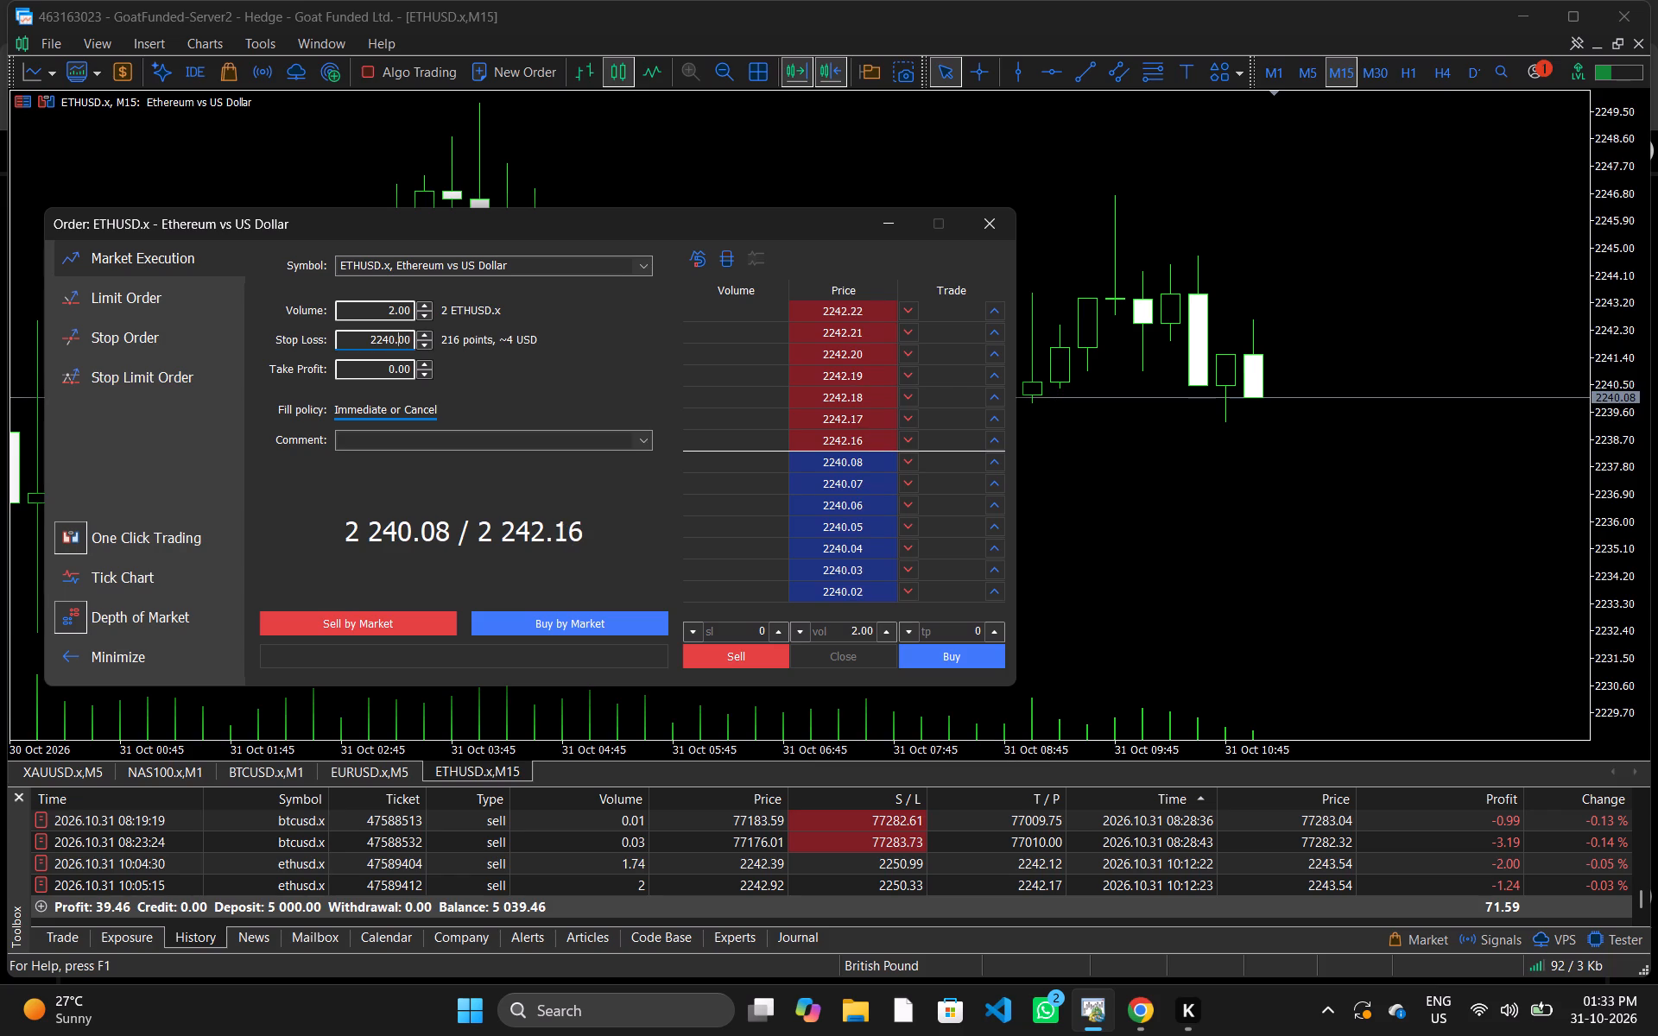
key(BackSpace)
key(BackSpace)
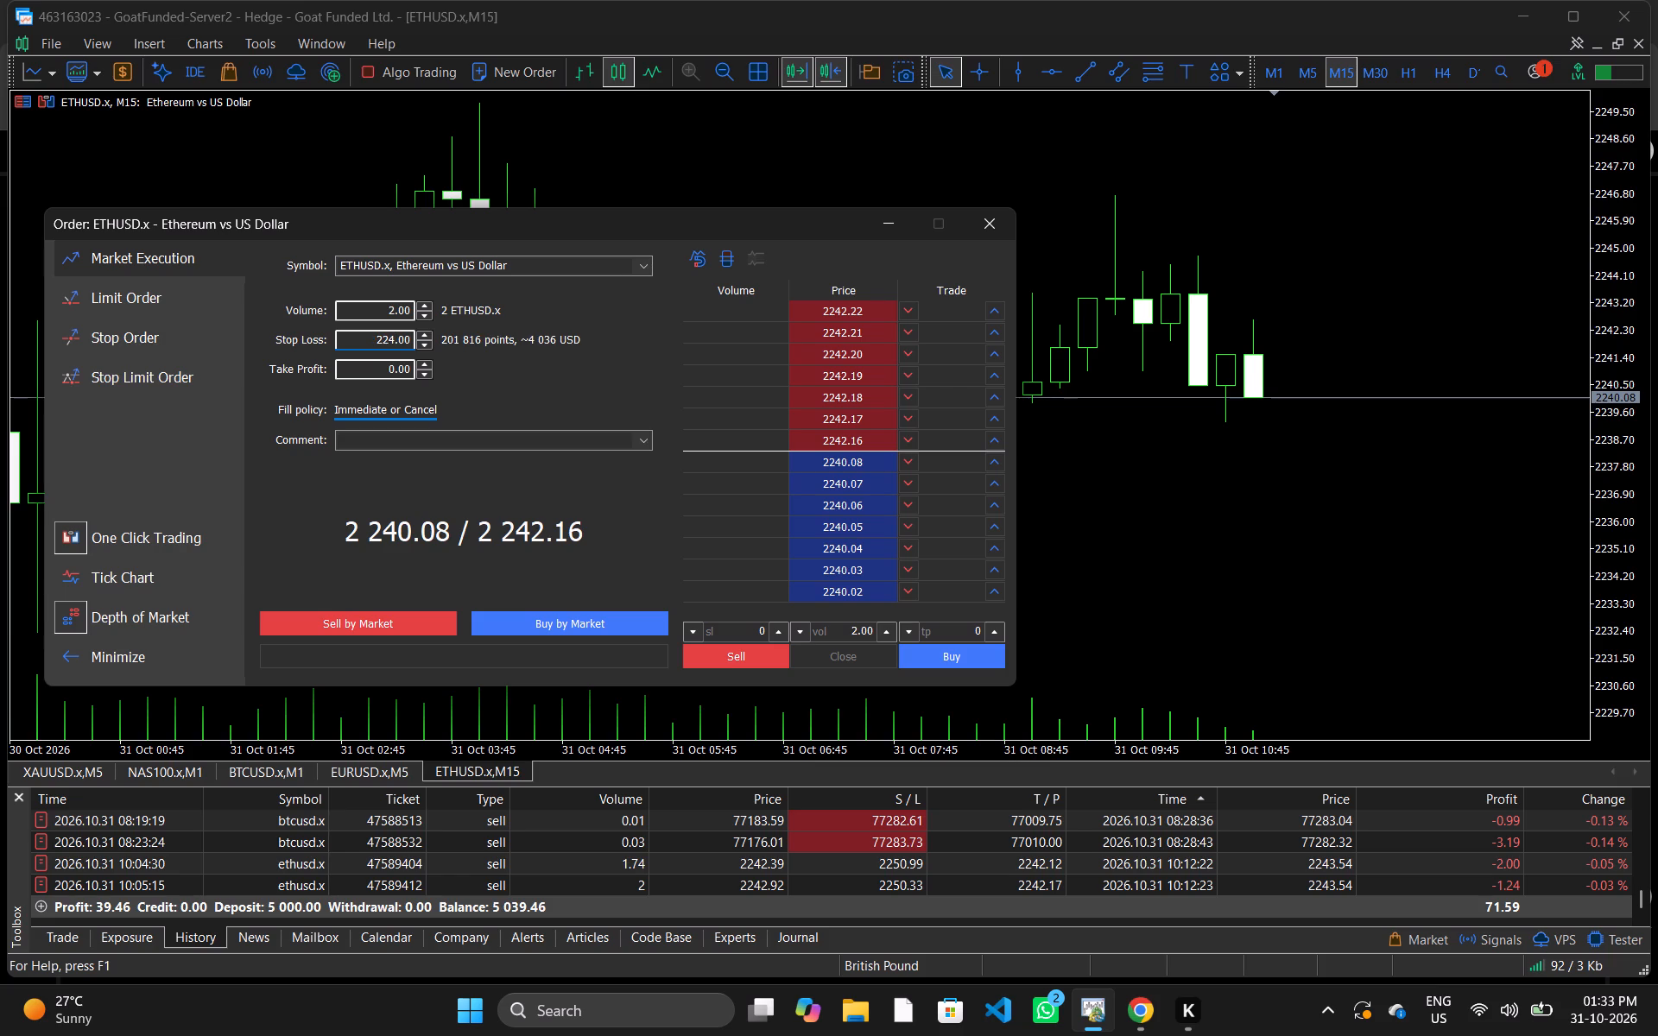
key(4)
text(.10)
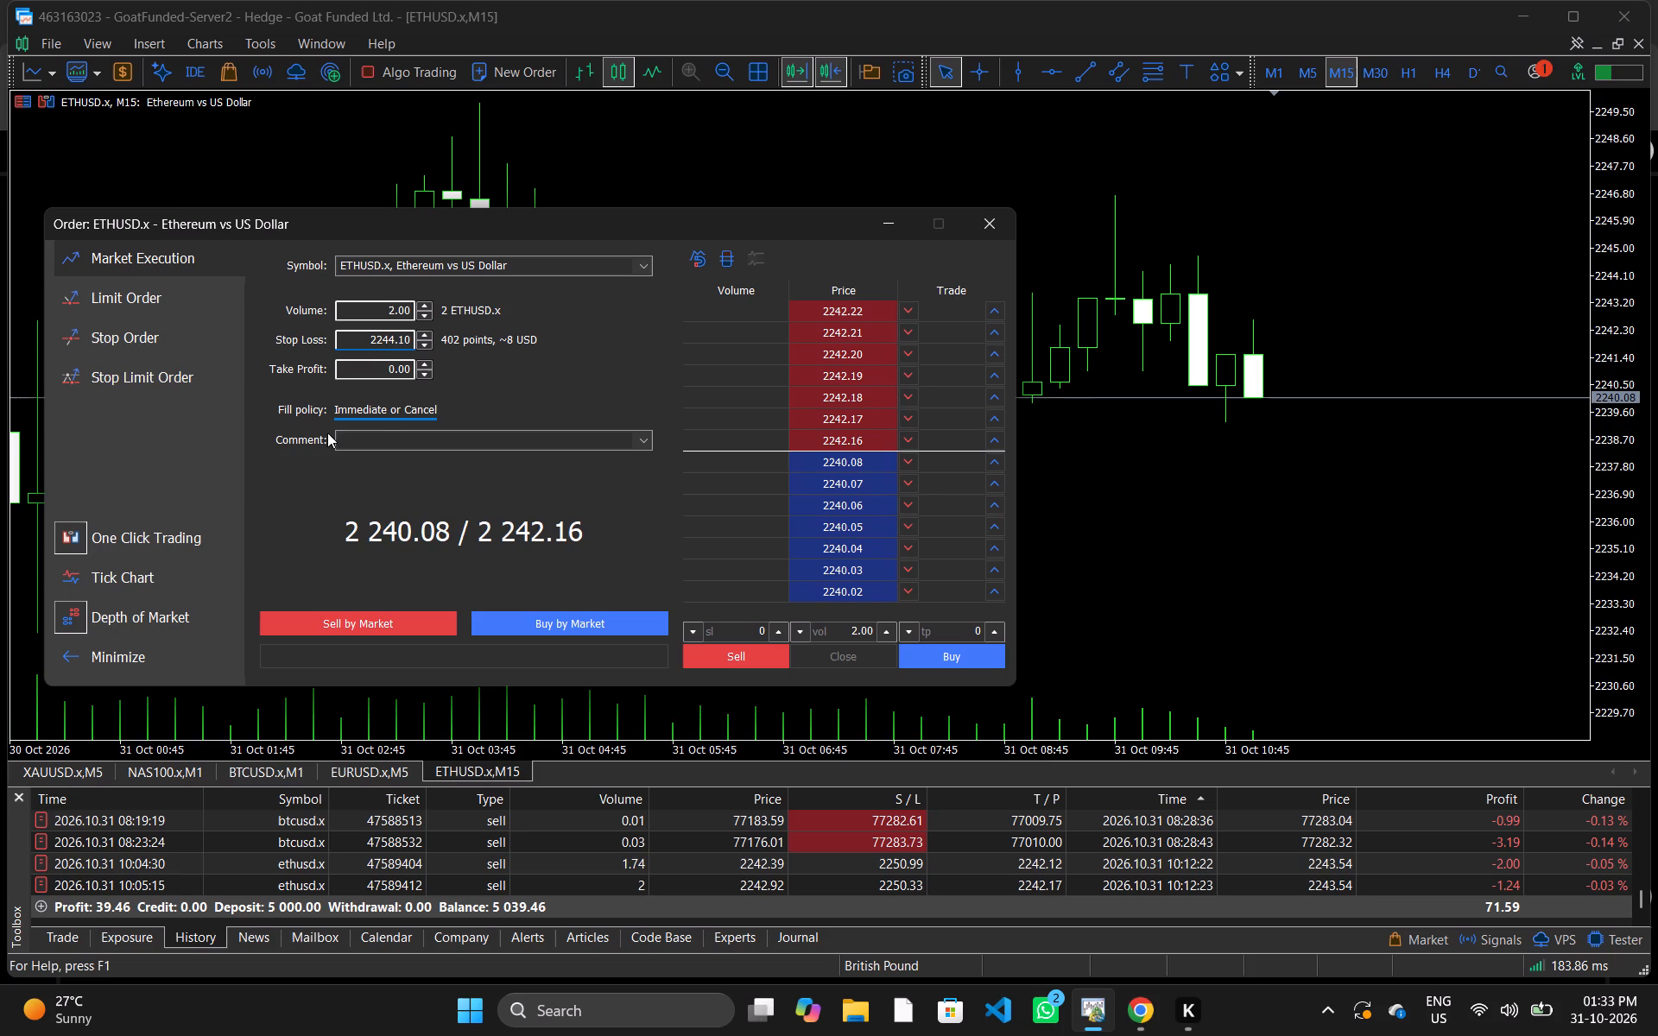
click(396, 618)
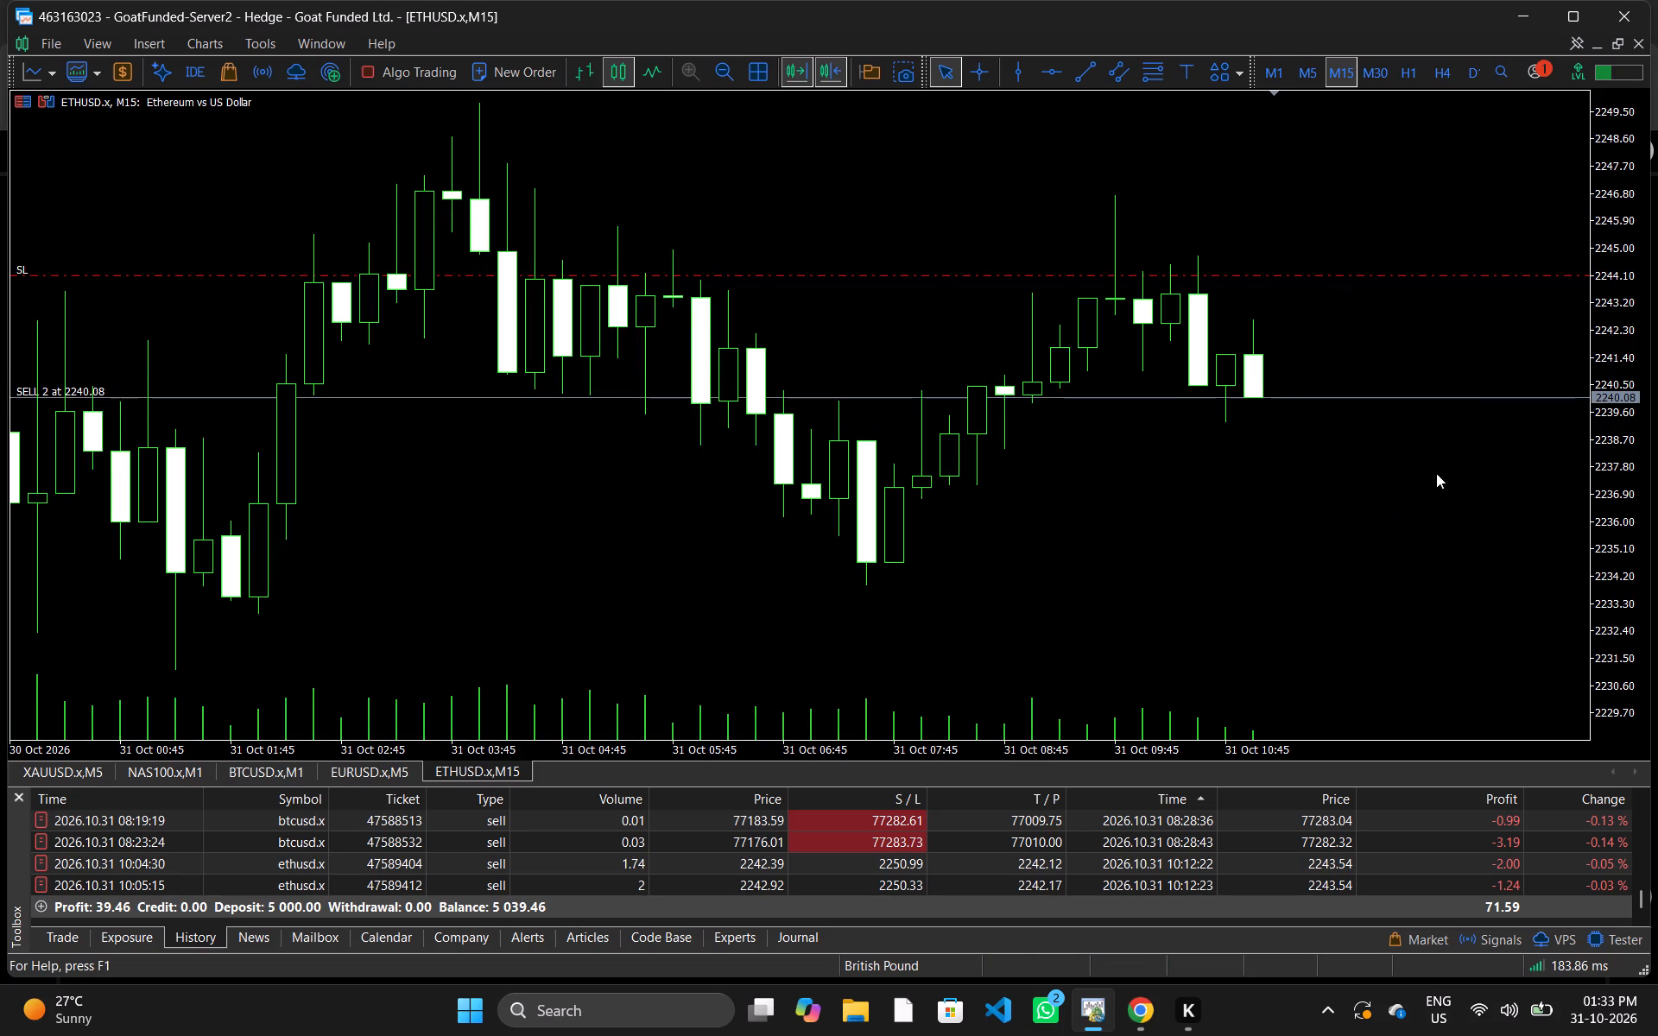
Add a take profit at 2233.83 to the ETHUSD.x sell position on the M15 chart and show the open trades list.
drag(1605, 392, 1584, 368)
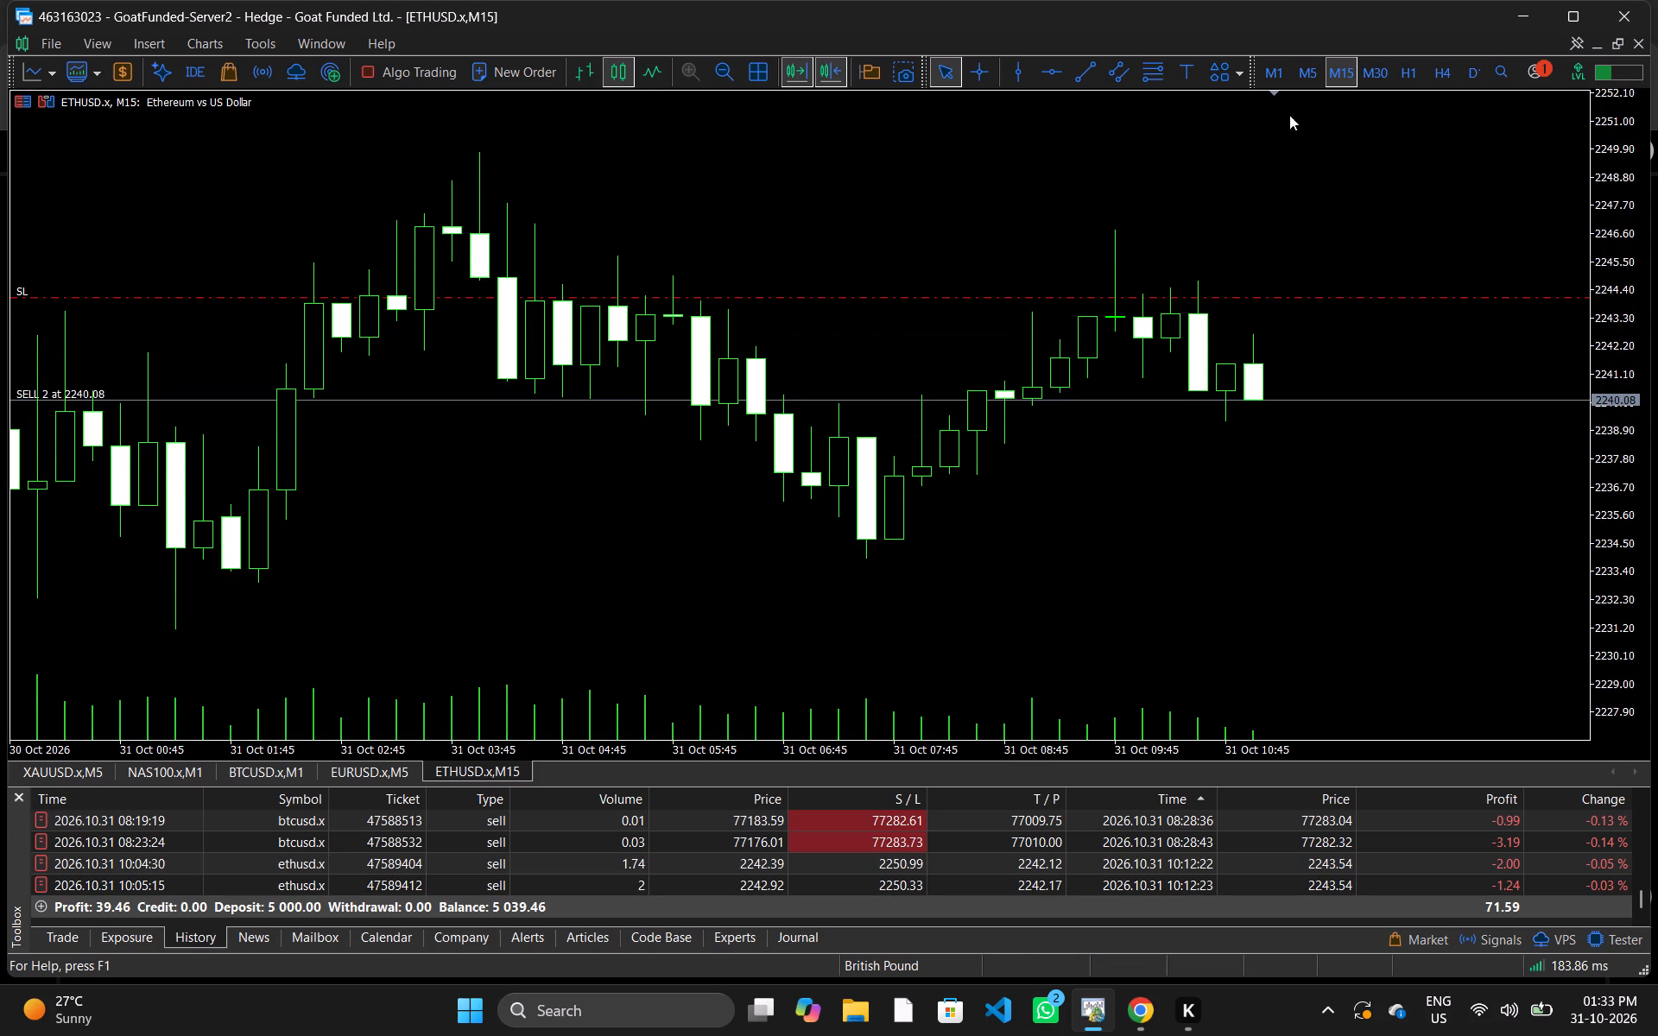
click(1313, 62)
click(1332, 63)
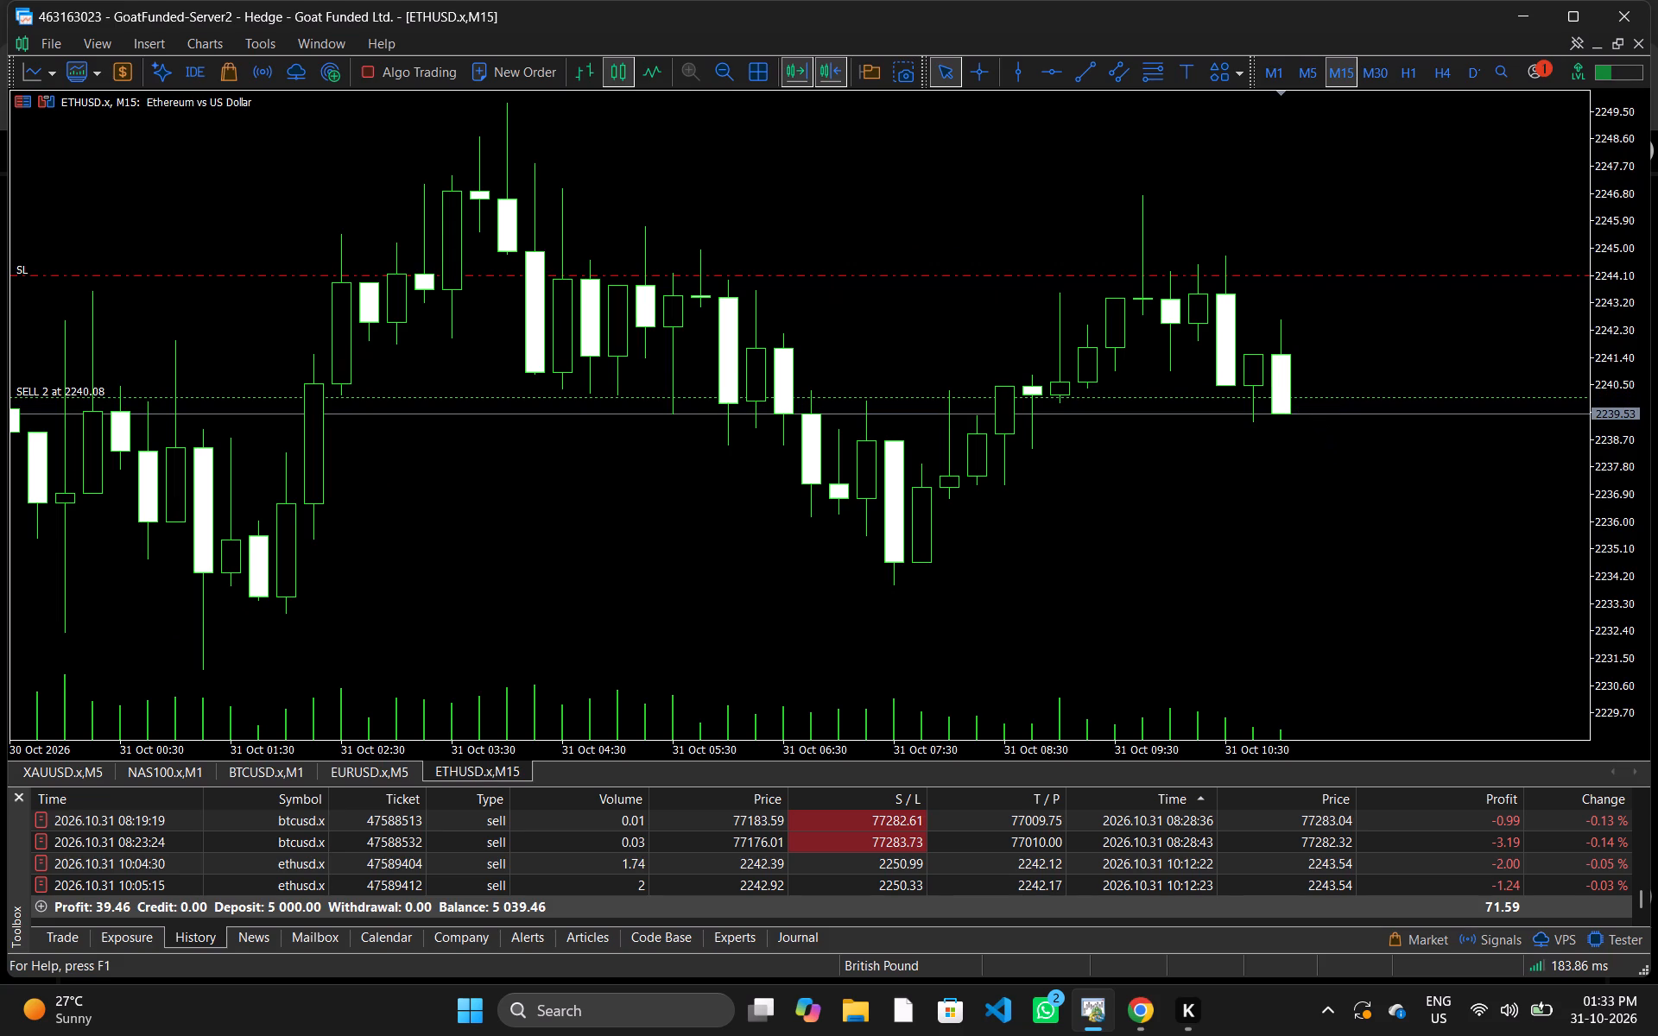
drag(1304, 397, 1332, 562)
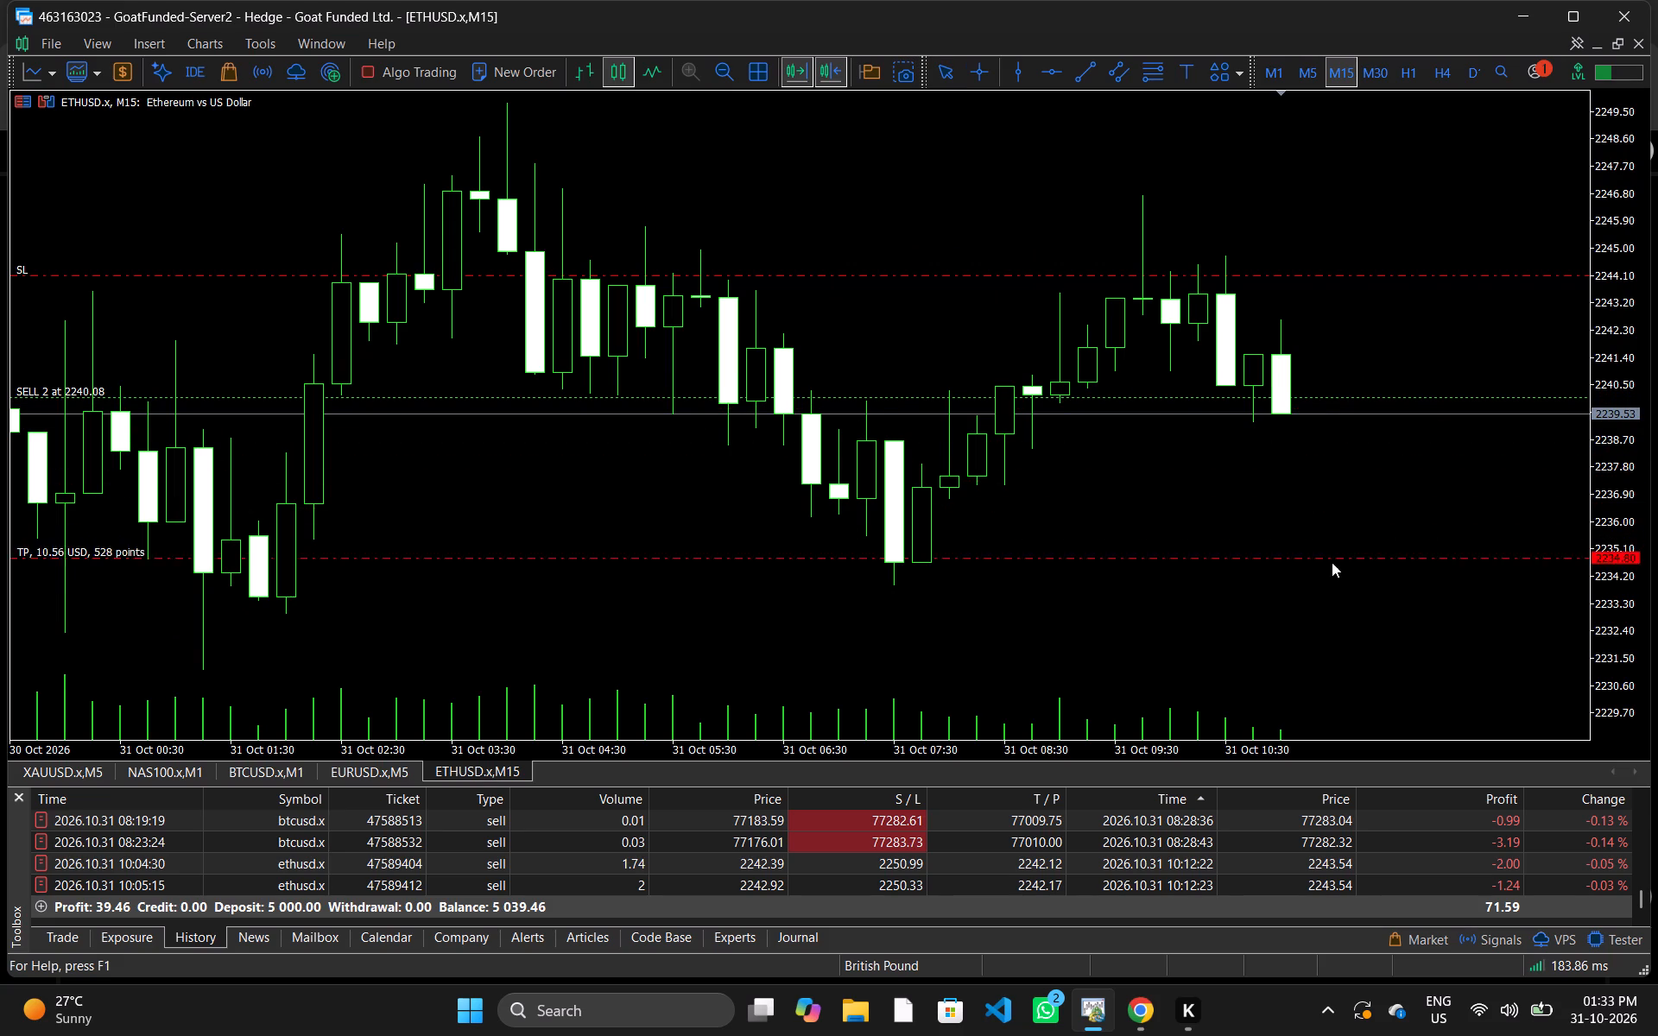
drag(1332, 562, 1330, 586)
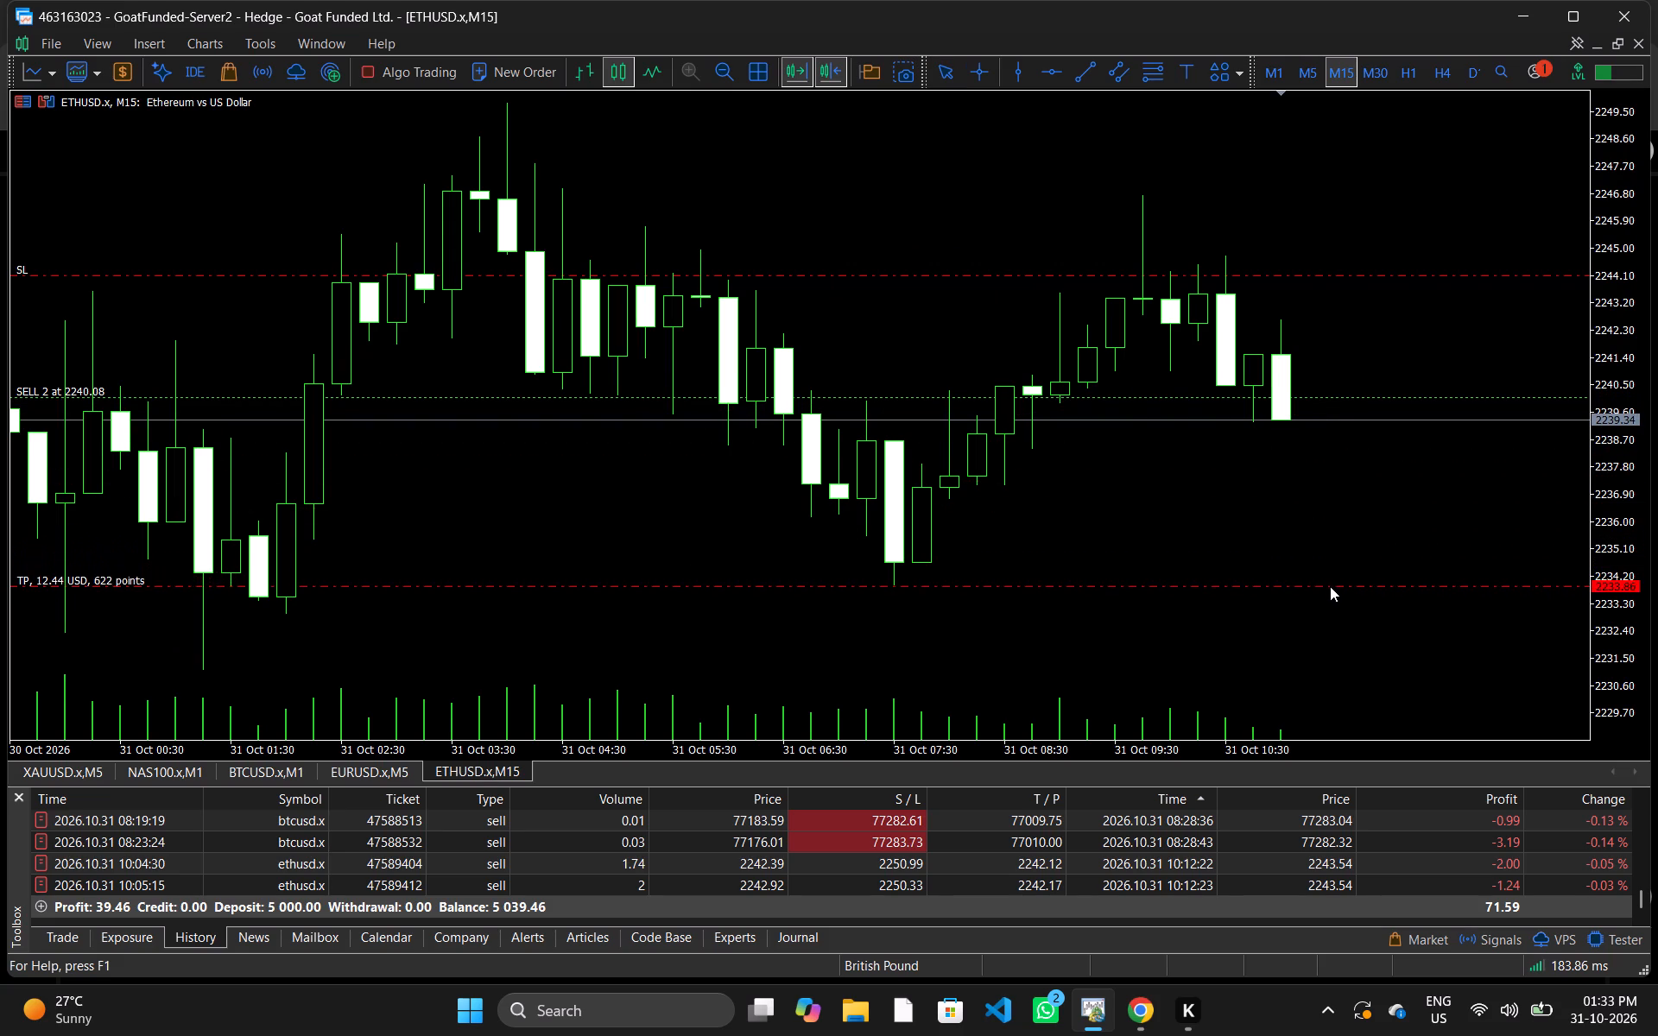
drag(1330, 586, 1330, 587)
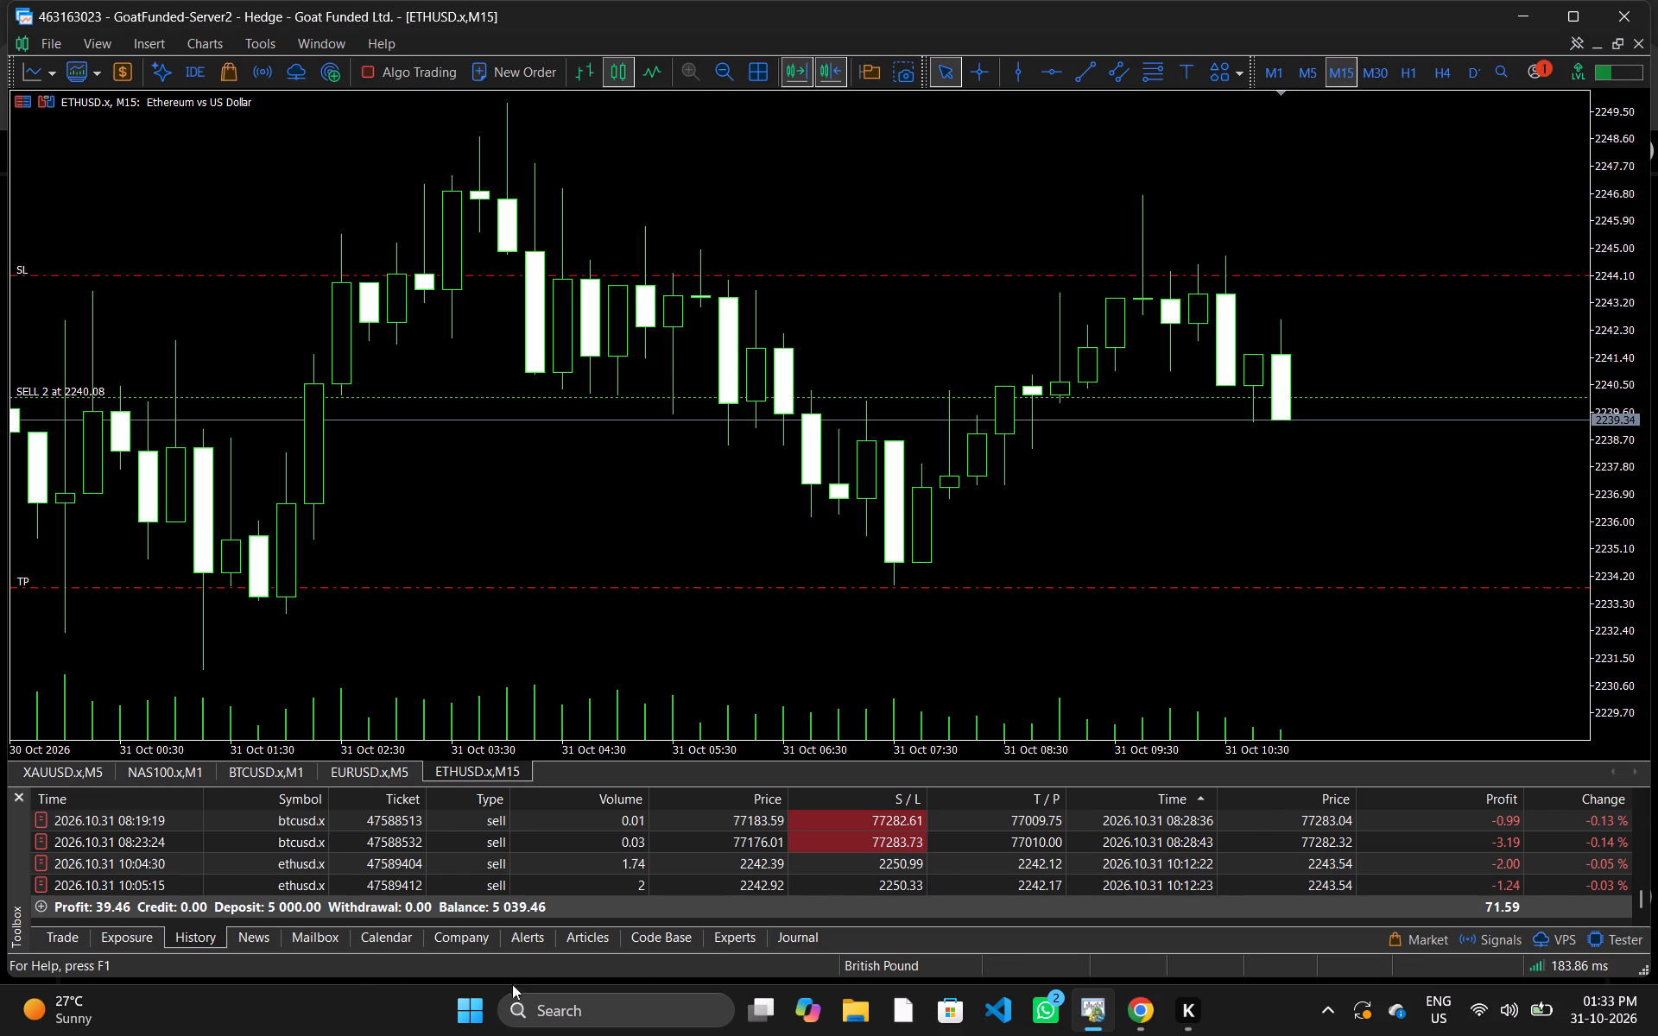
click(66, 938)
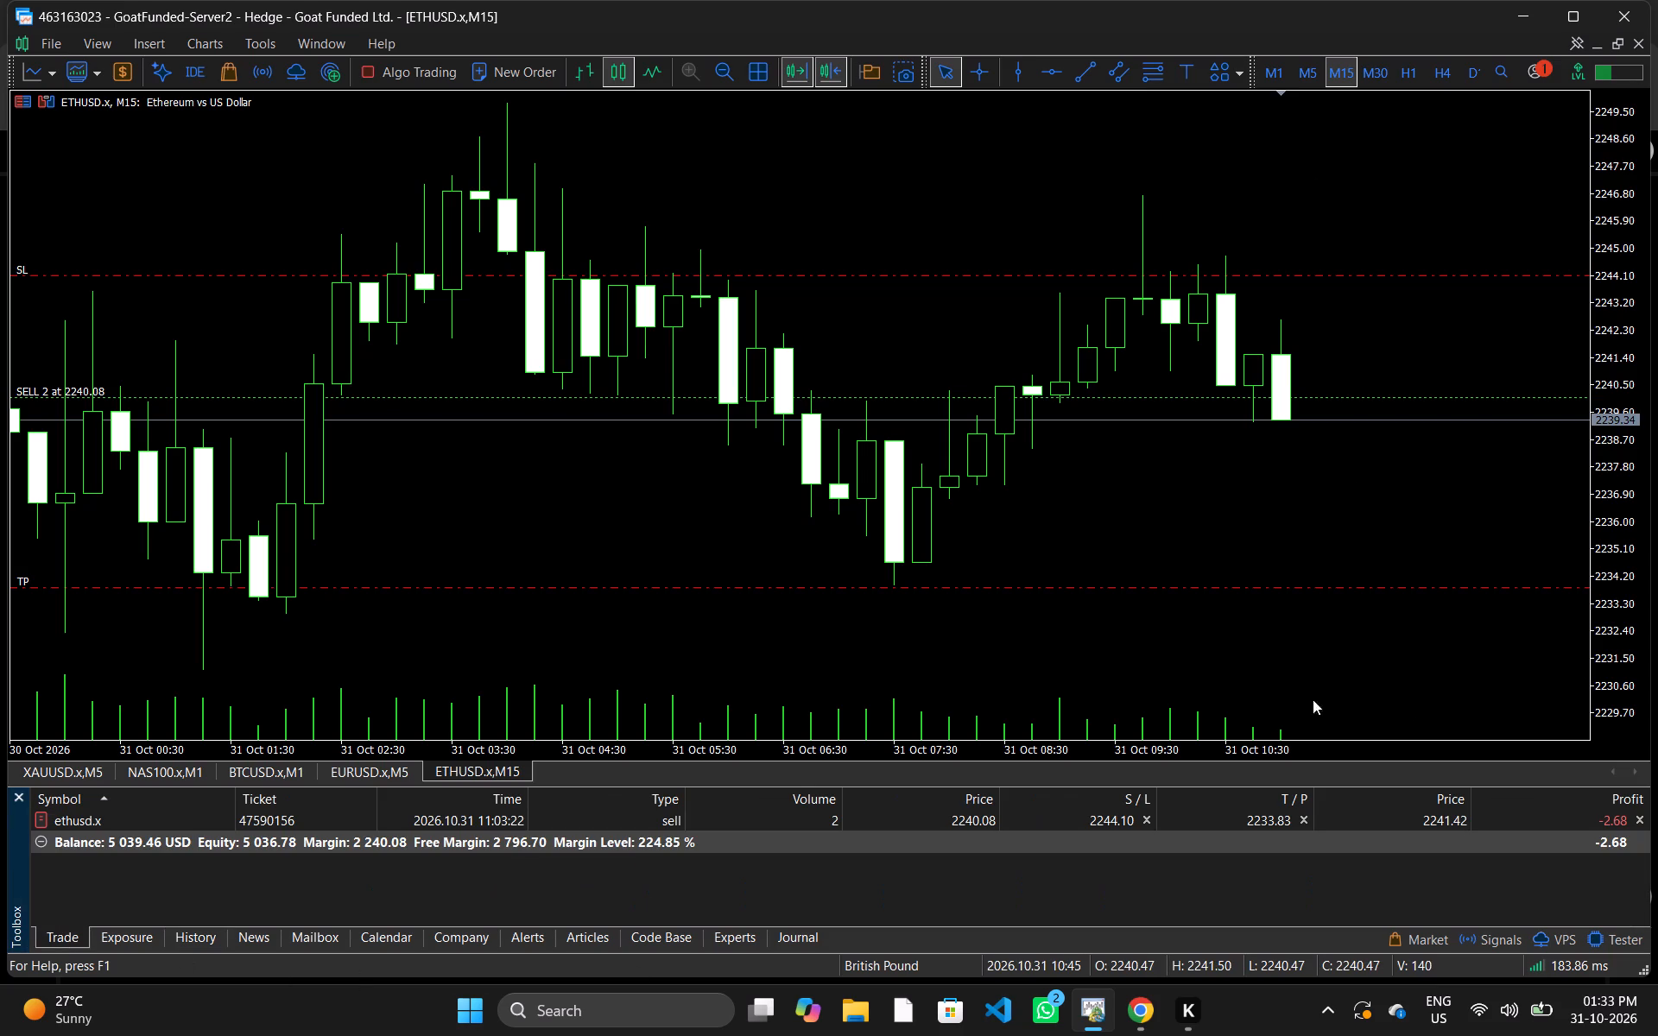
Adjust the ETHUSD.x sell position's stop loss on the chart to 2244.12.
drag(1611, 507, 1612, 481)
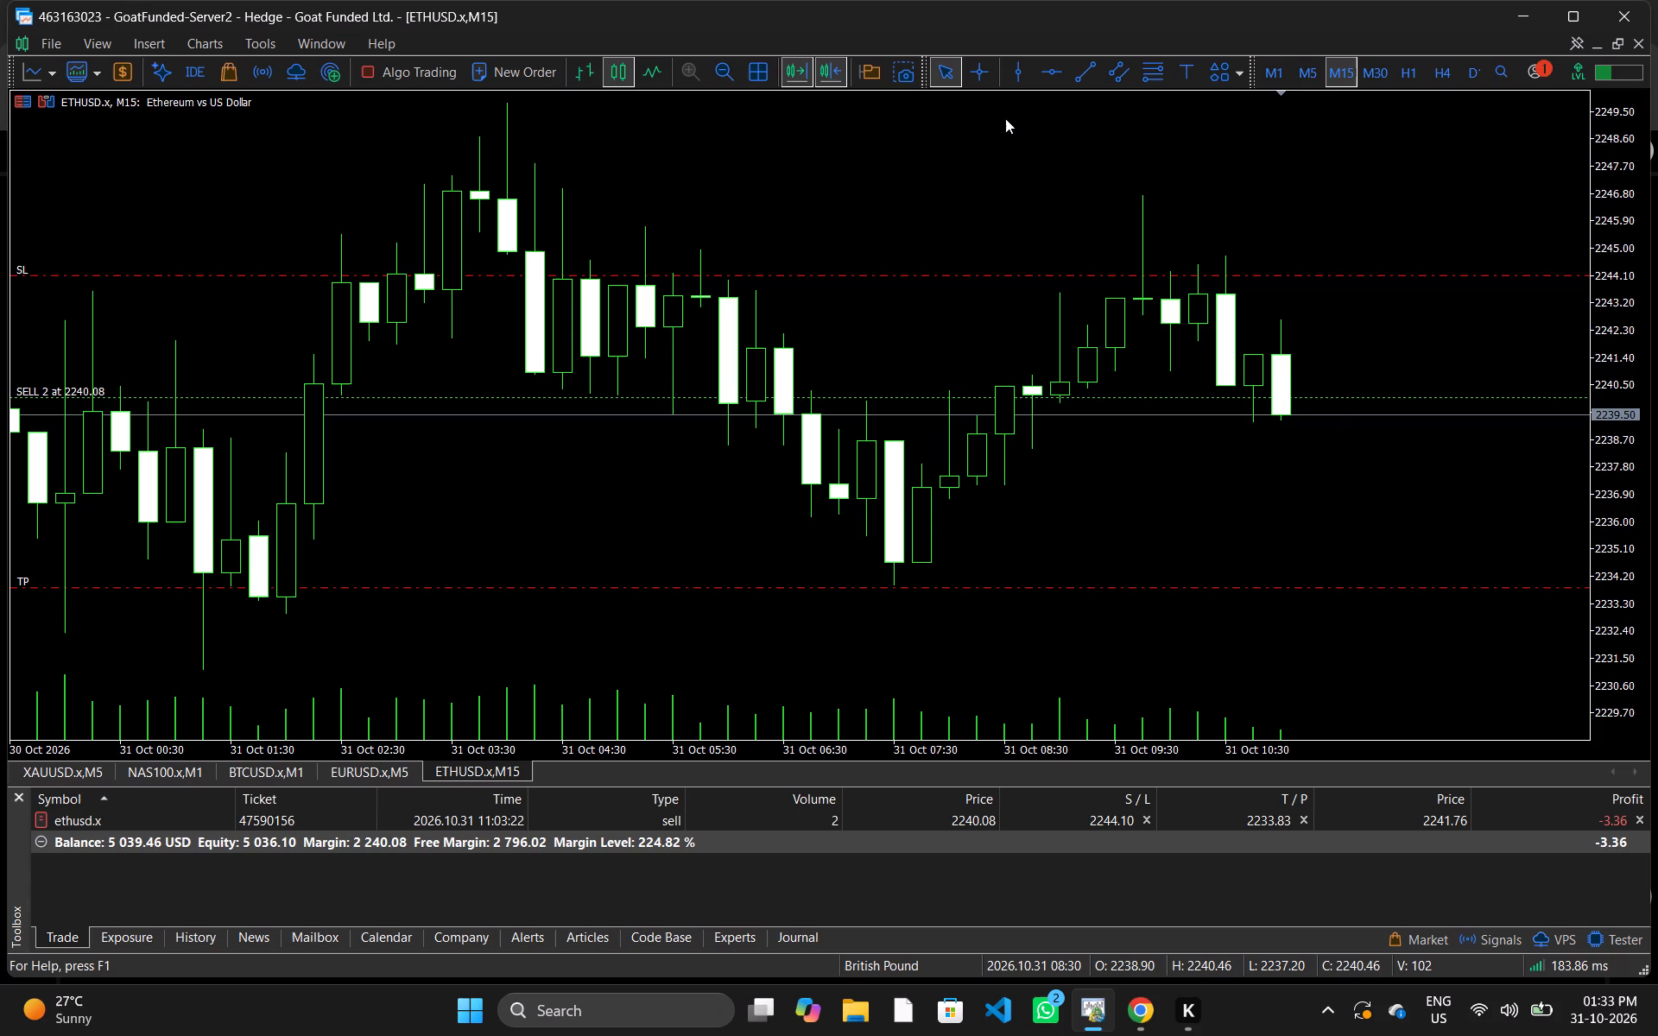
drag(1324, 275, 1324, 285)
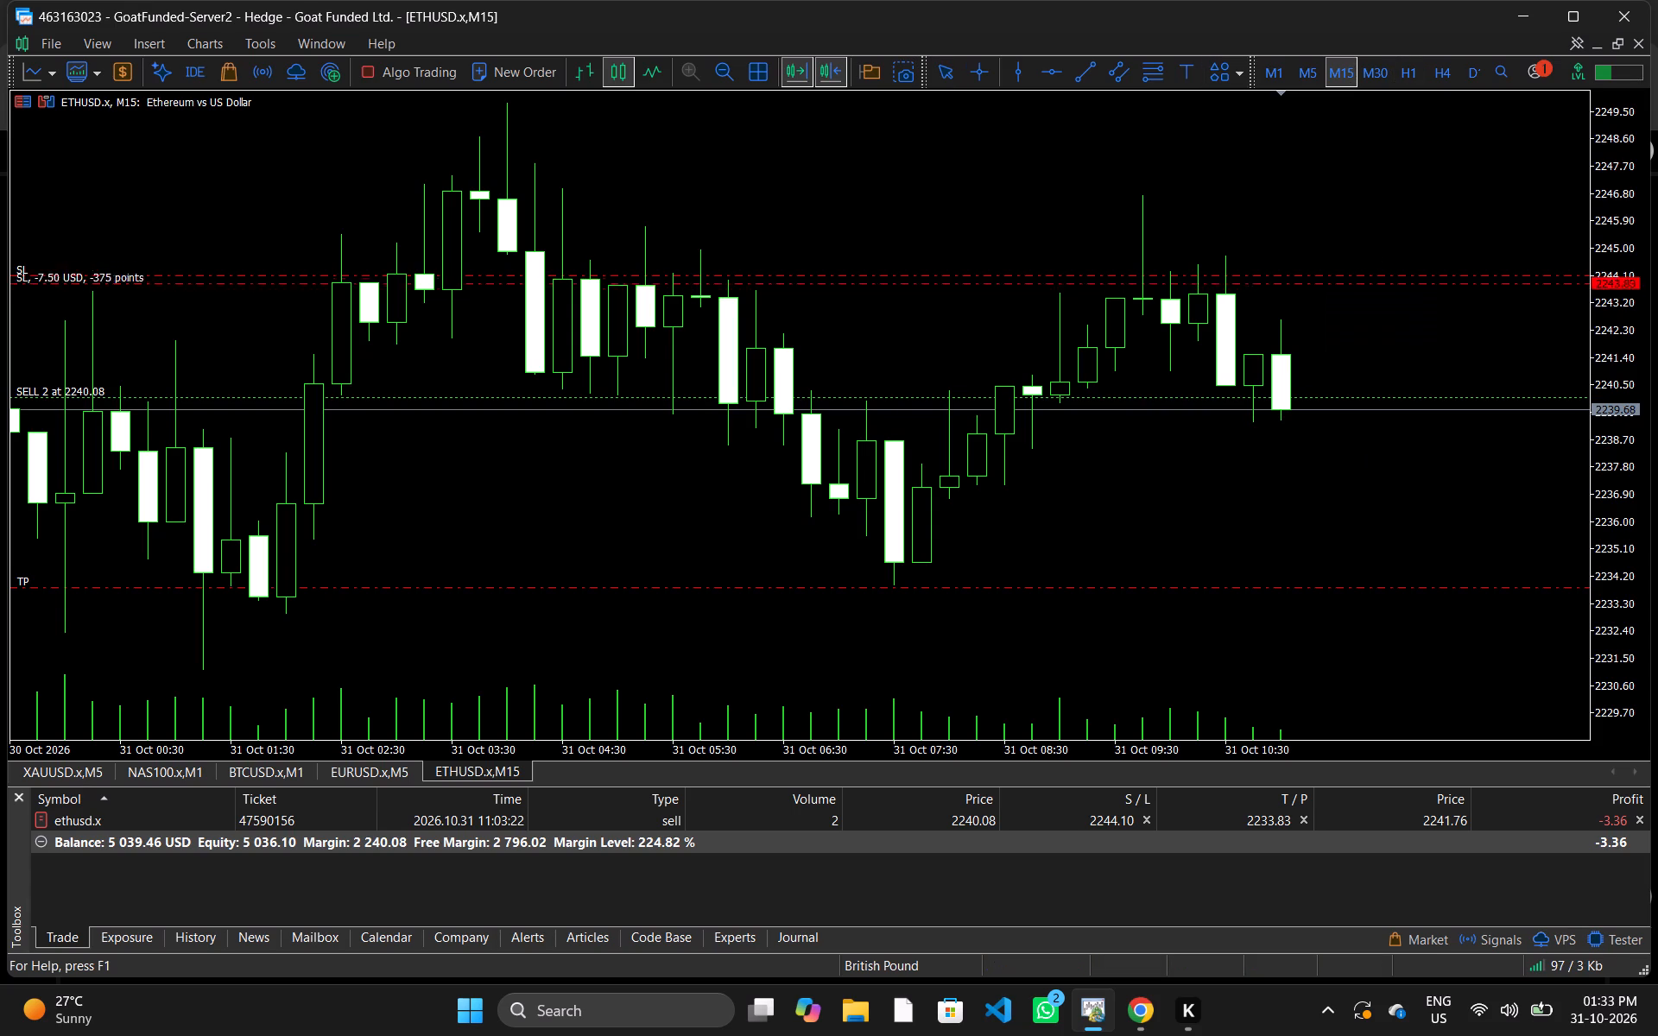
drag(1324, 285, 1332, 282)
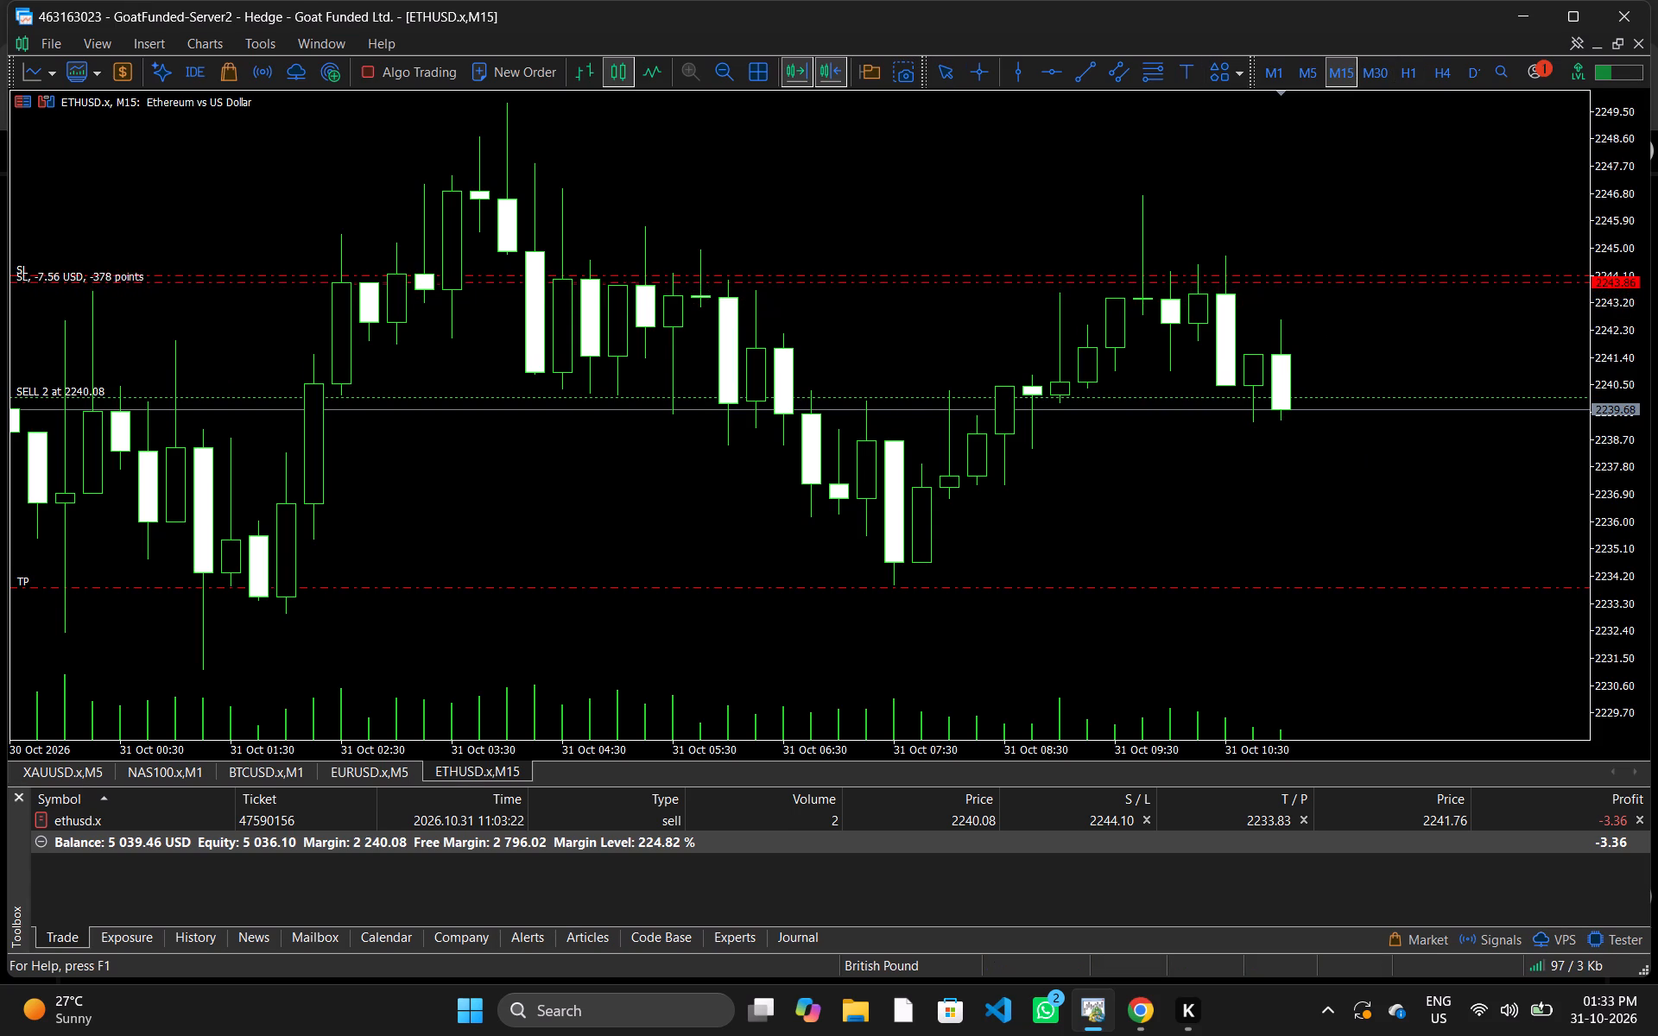
drag(1332, 282, 1342, 276)
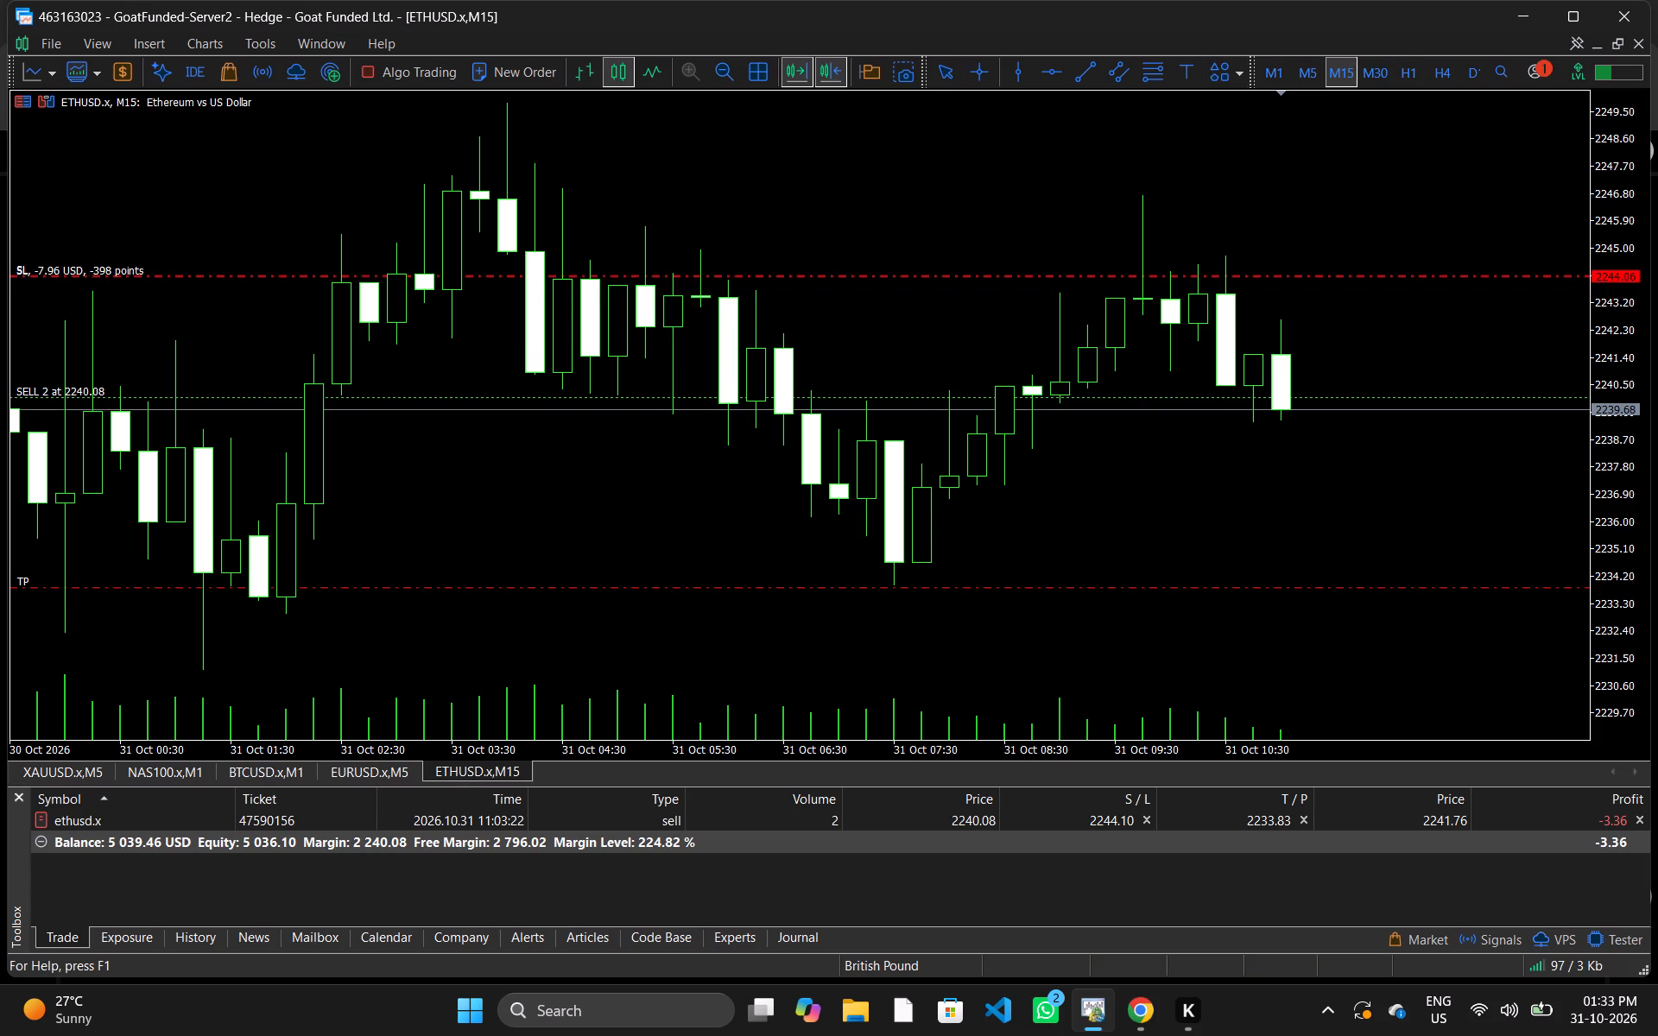
drag(1342, 276, 1343, 275)
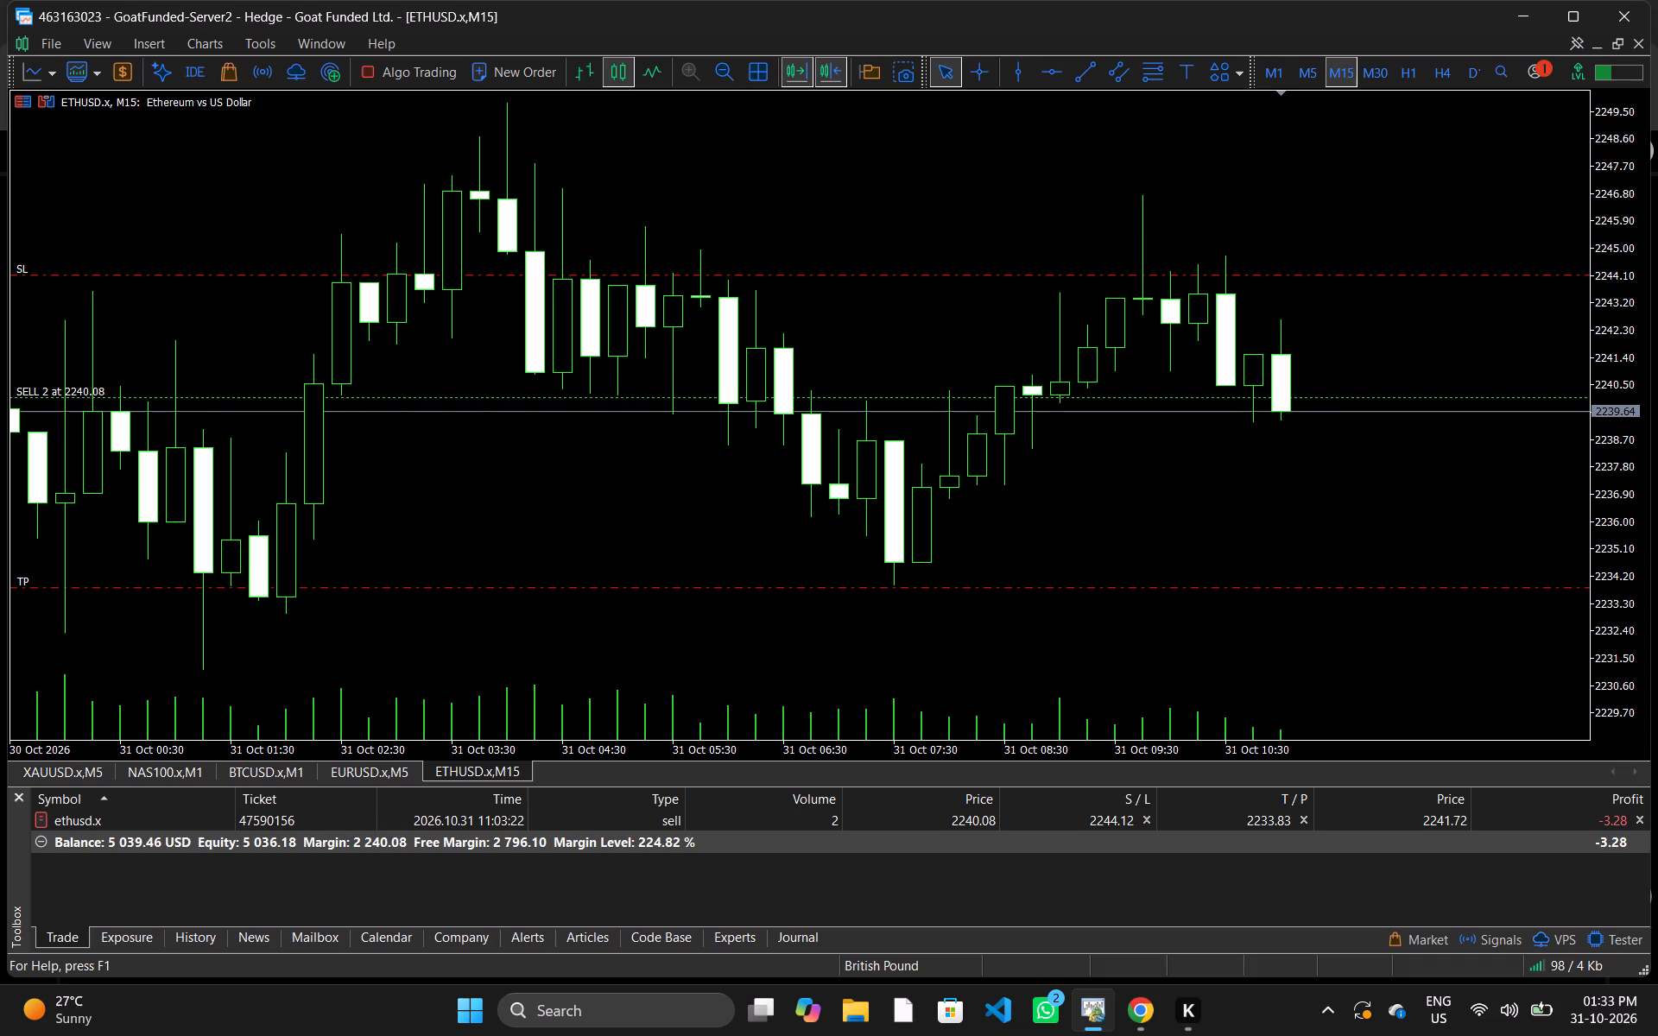
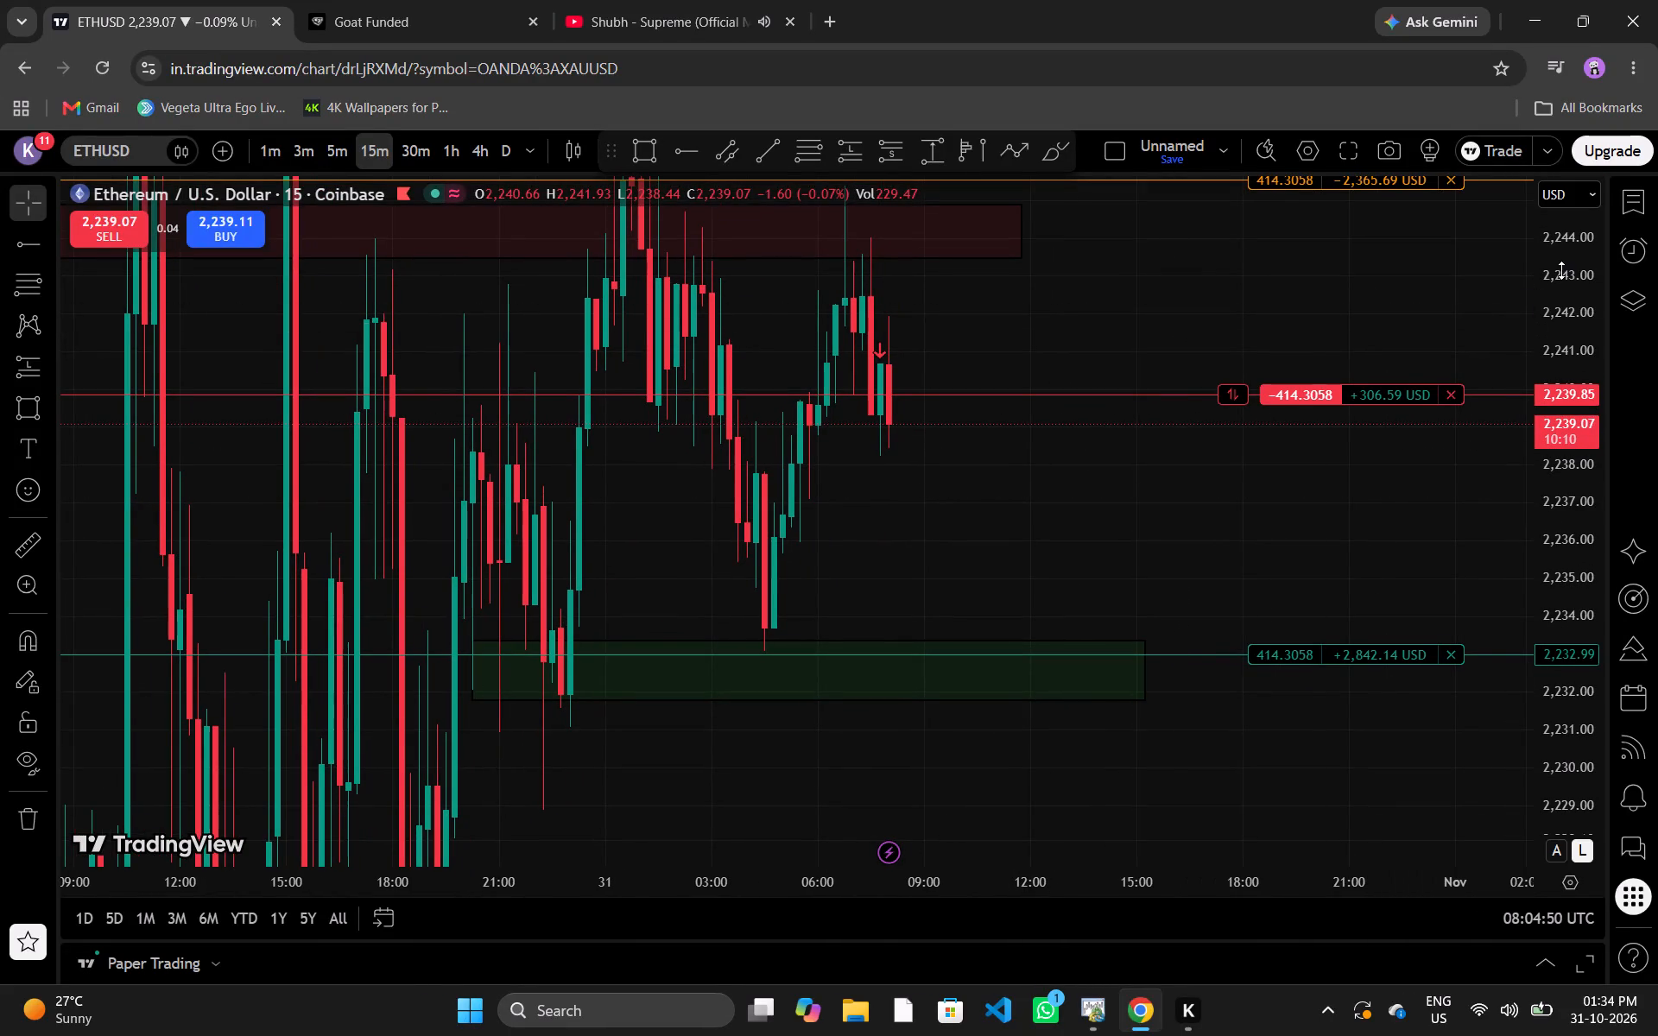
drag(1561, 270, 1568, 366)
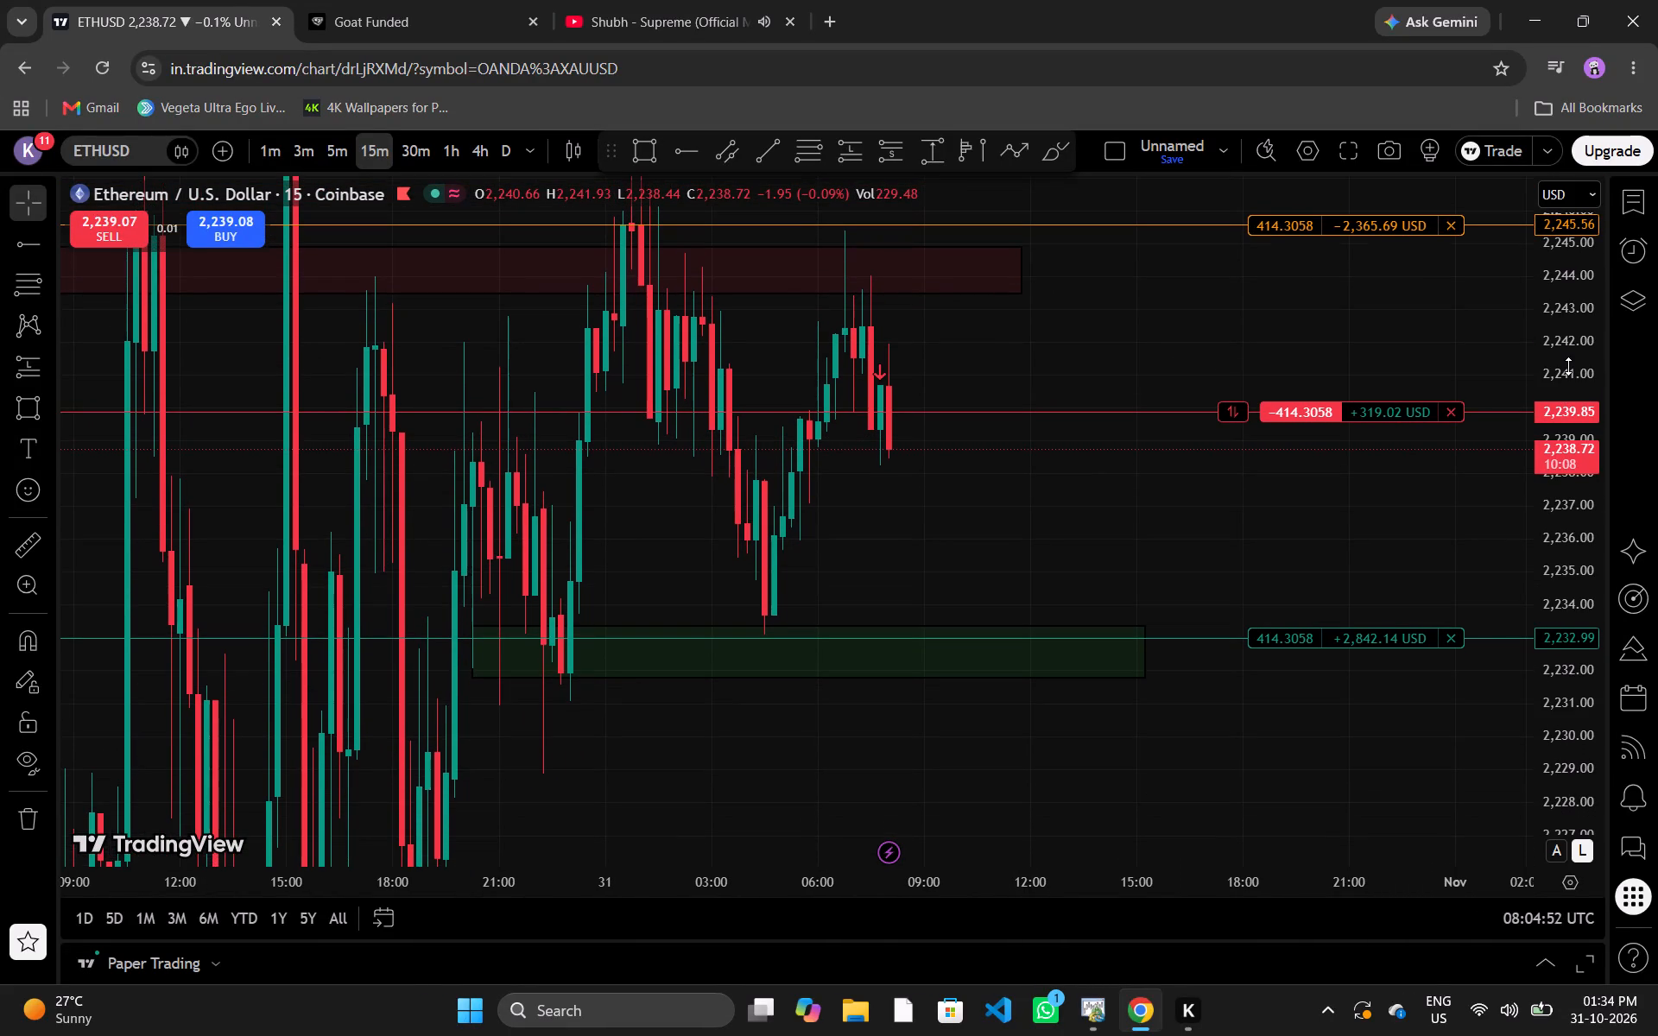
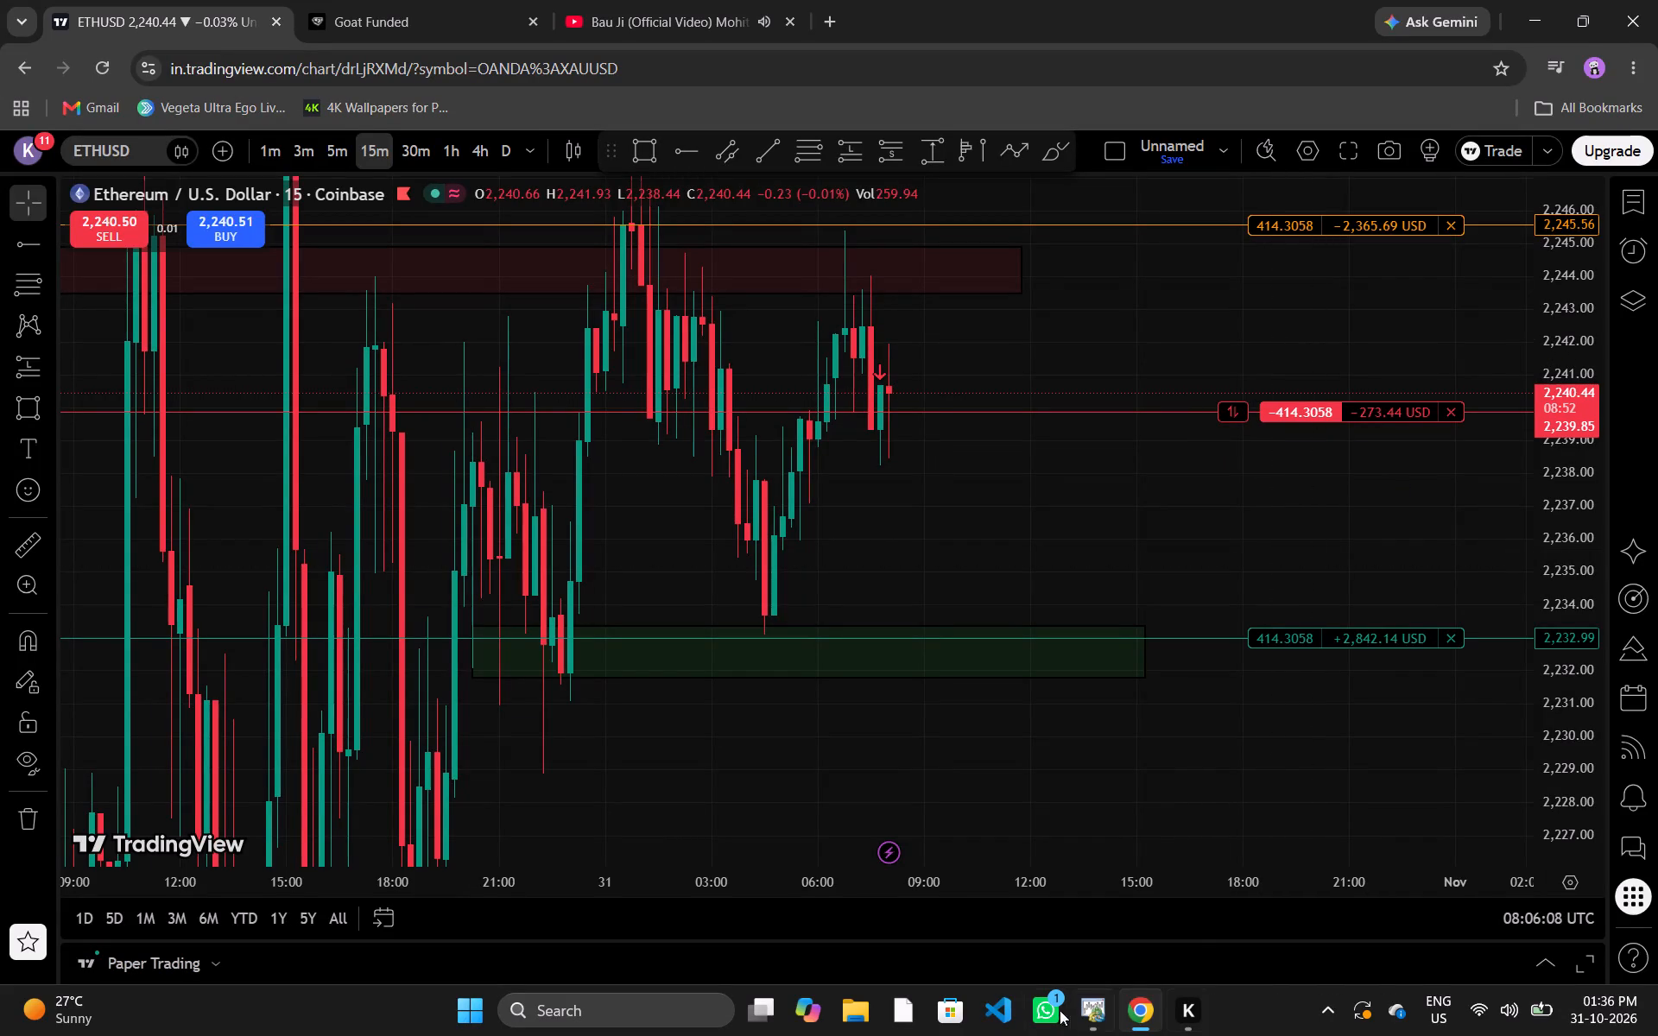
Switch to MetaTrader 5 and review the account's history of closed trades.
click(1097, 1033)
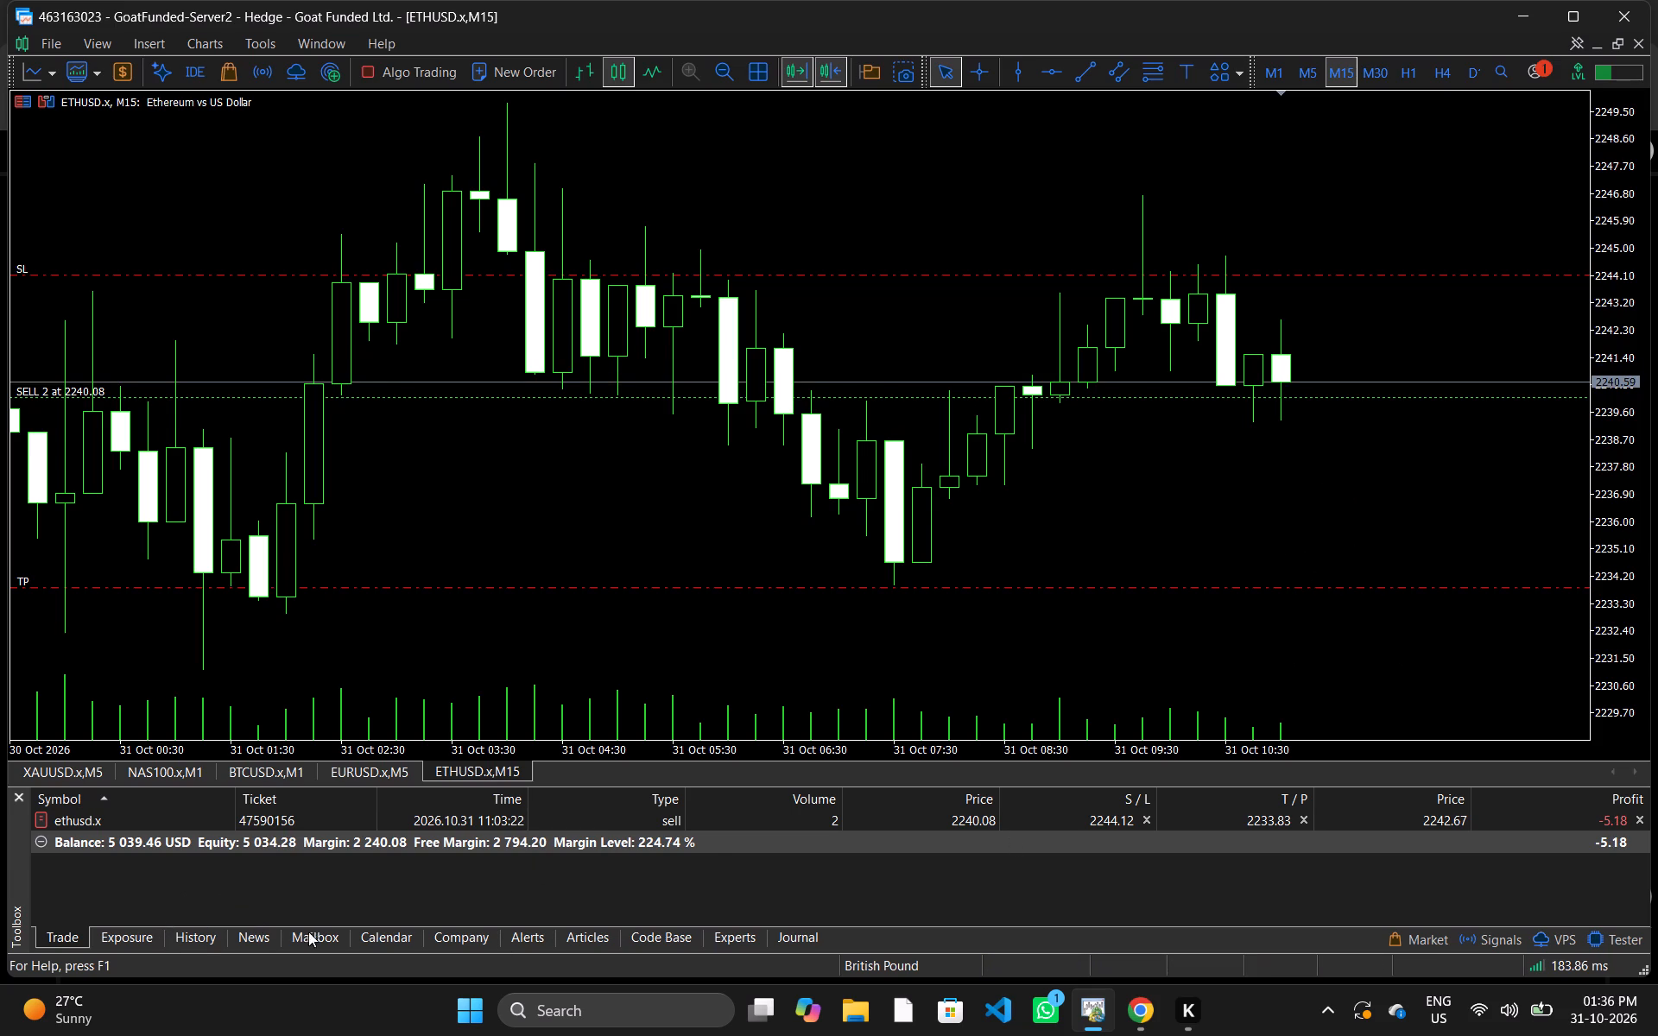
click(188, 940)
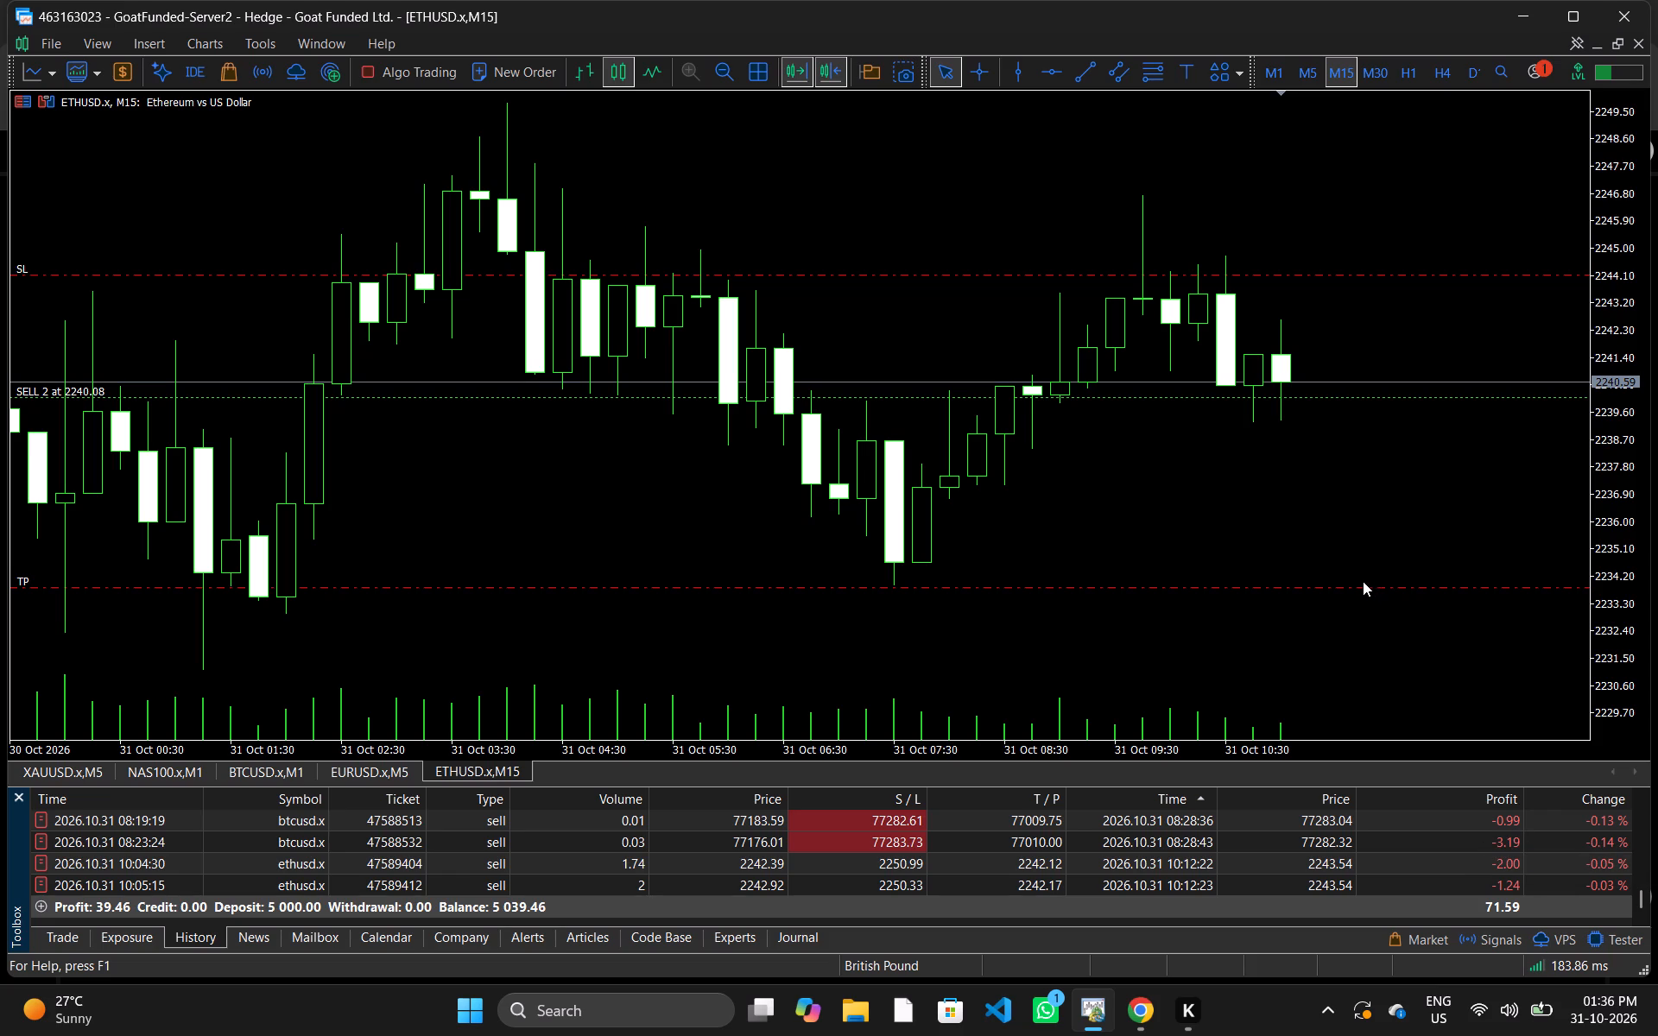
Raise the take profit of the open ETHUSD.x sell position to about 2236.08 on the chart and return to the open trades list.
drag(1364, 587, 1377, 559)
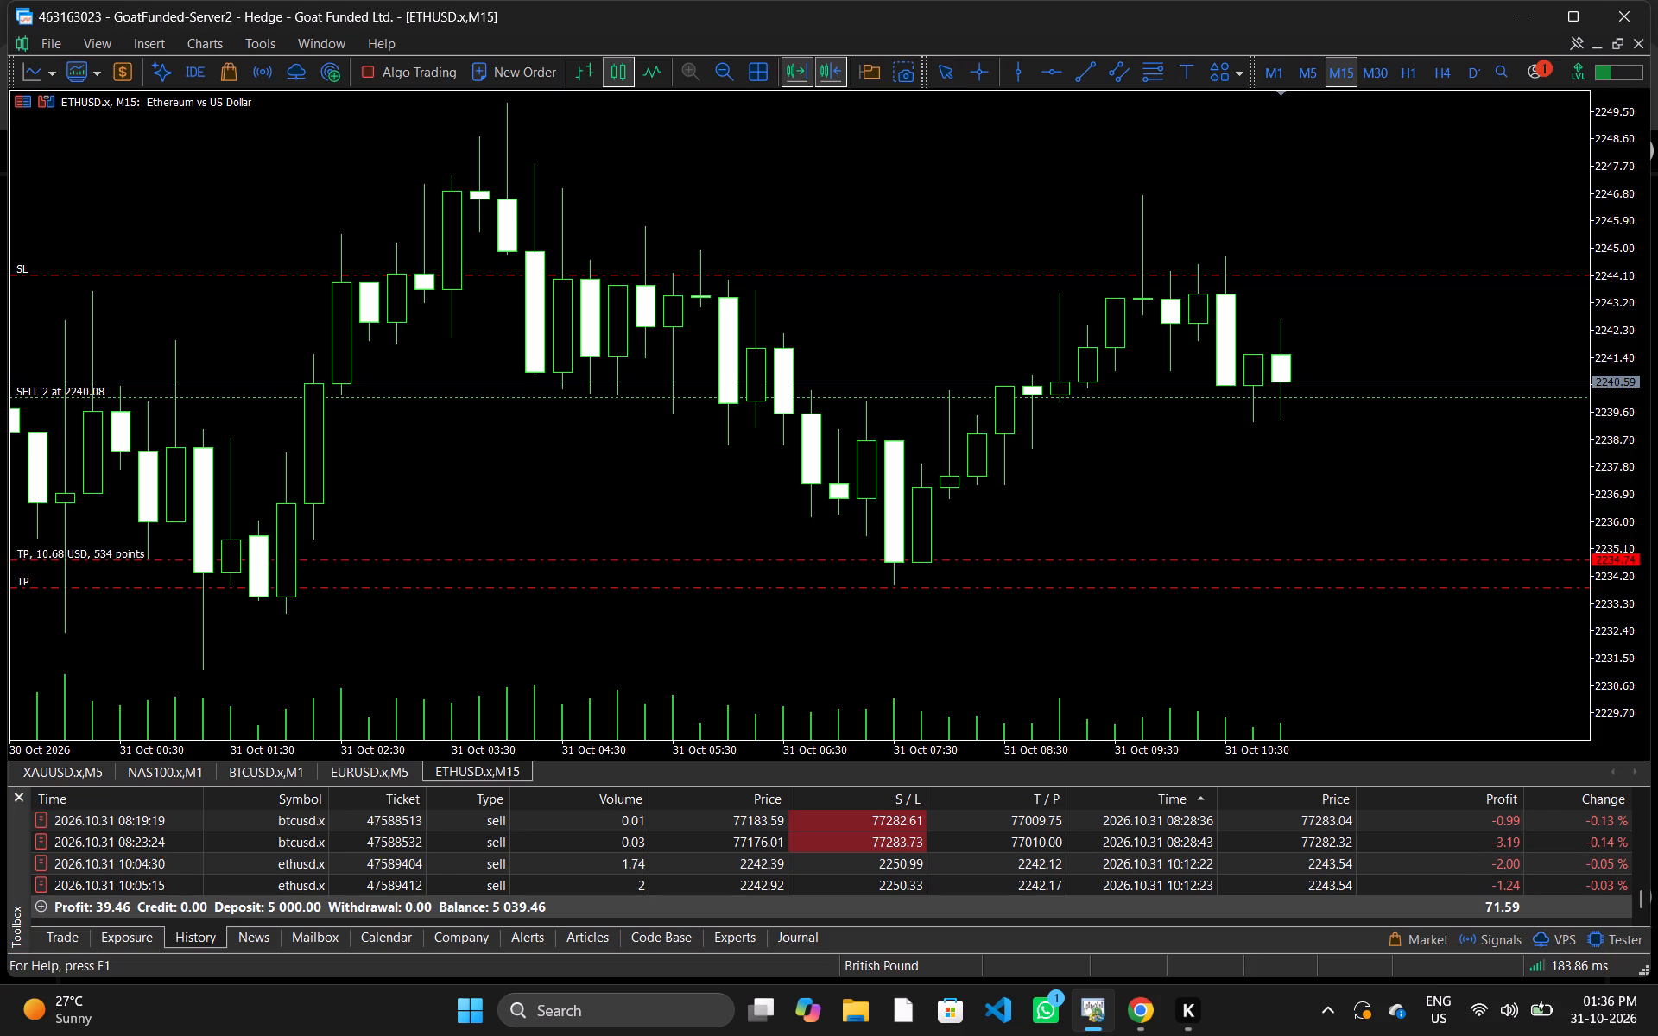
drag(1377, 559, 1376, 515)
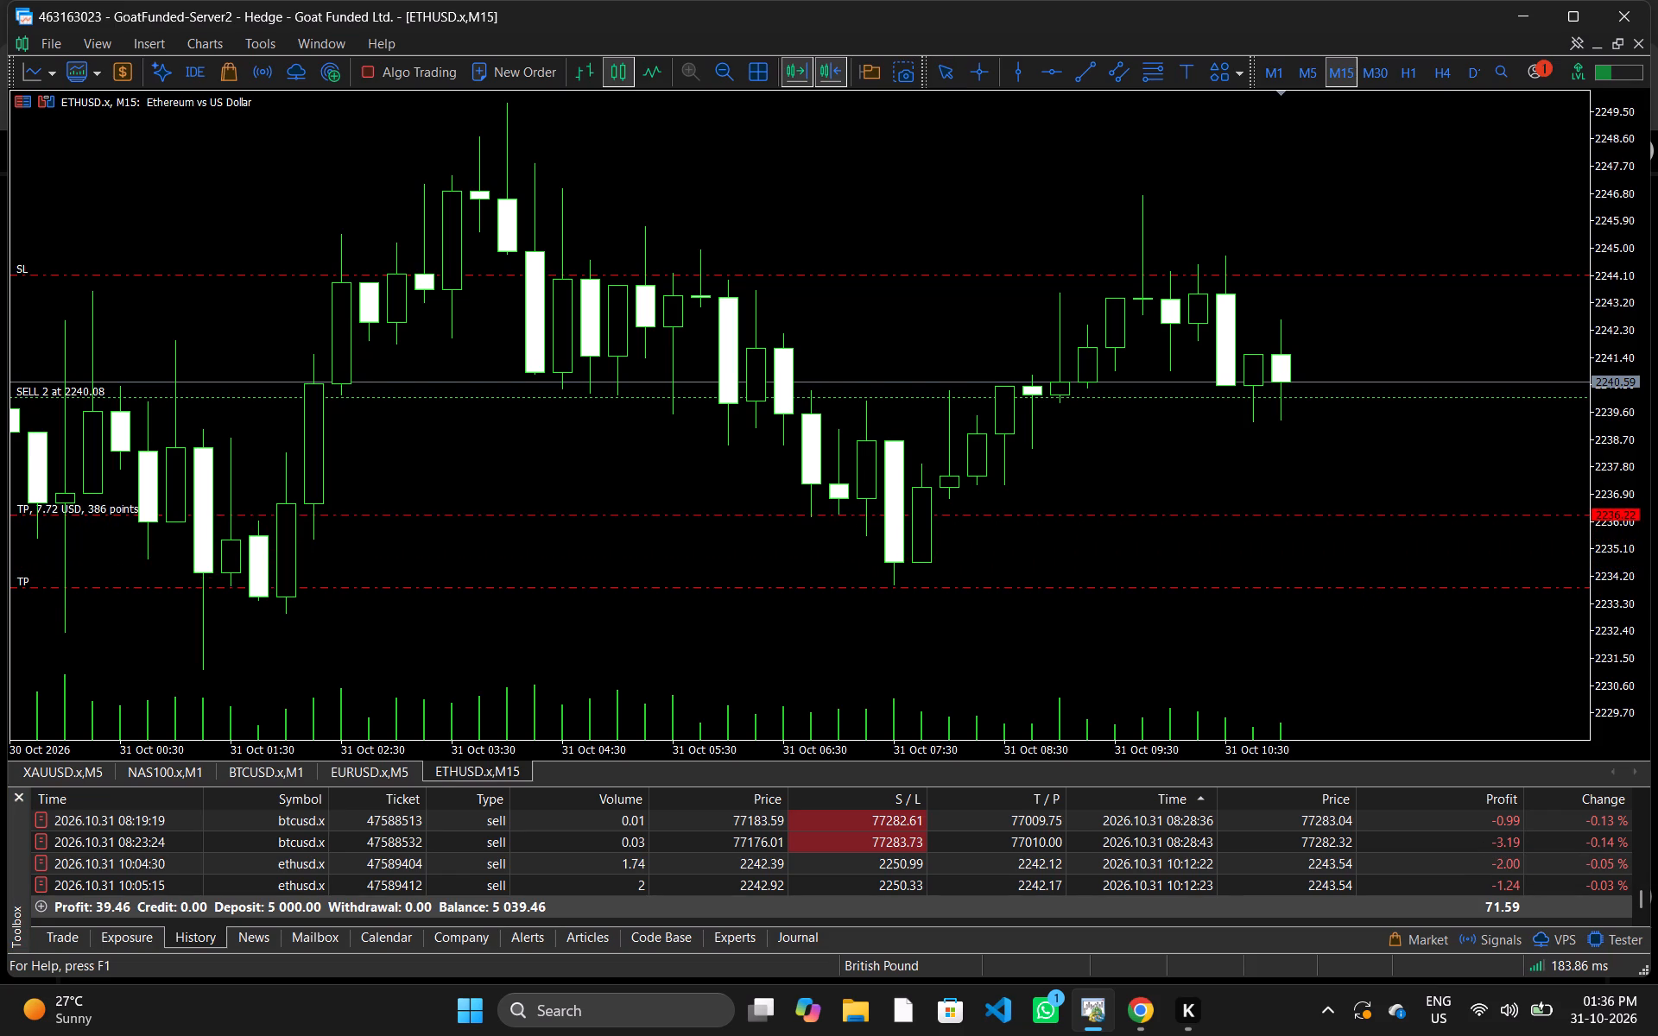
drag(1376, 515, 1377, 516)
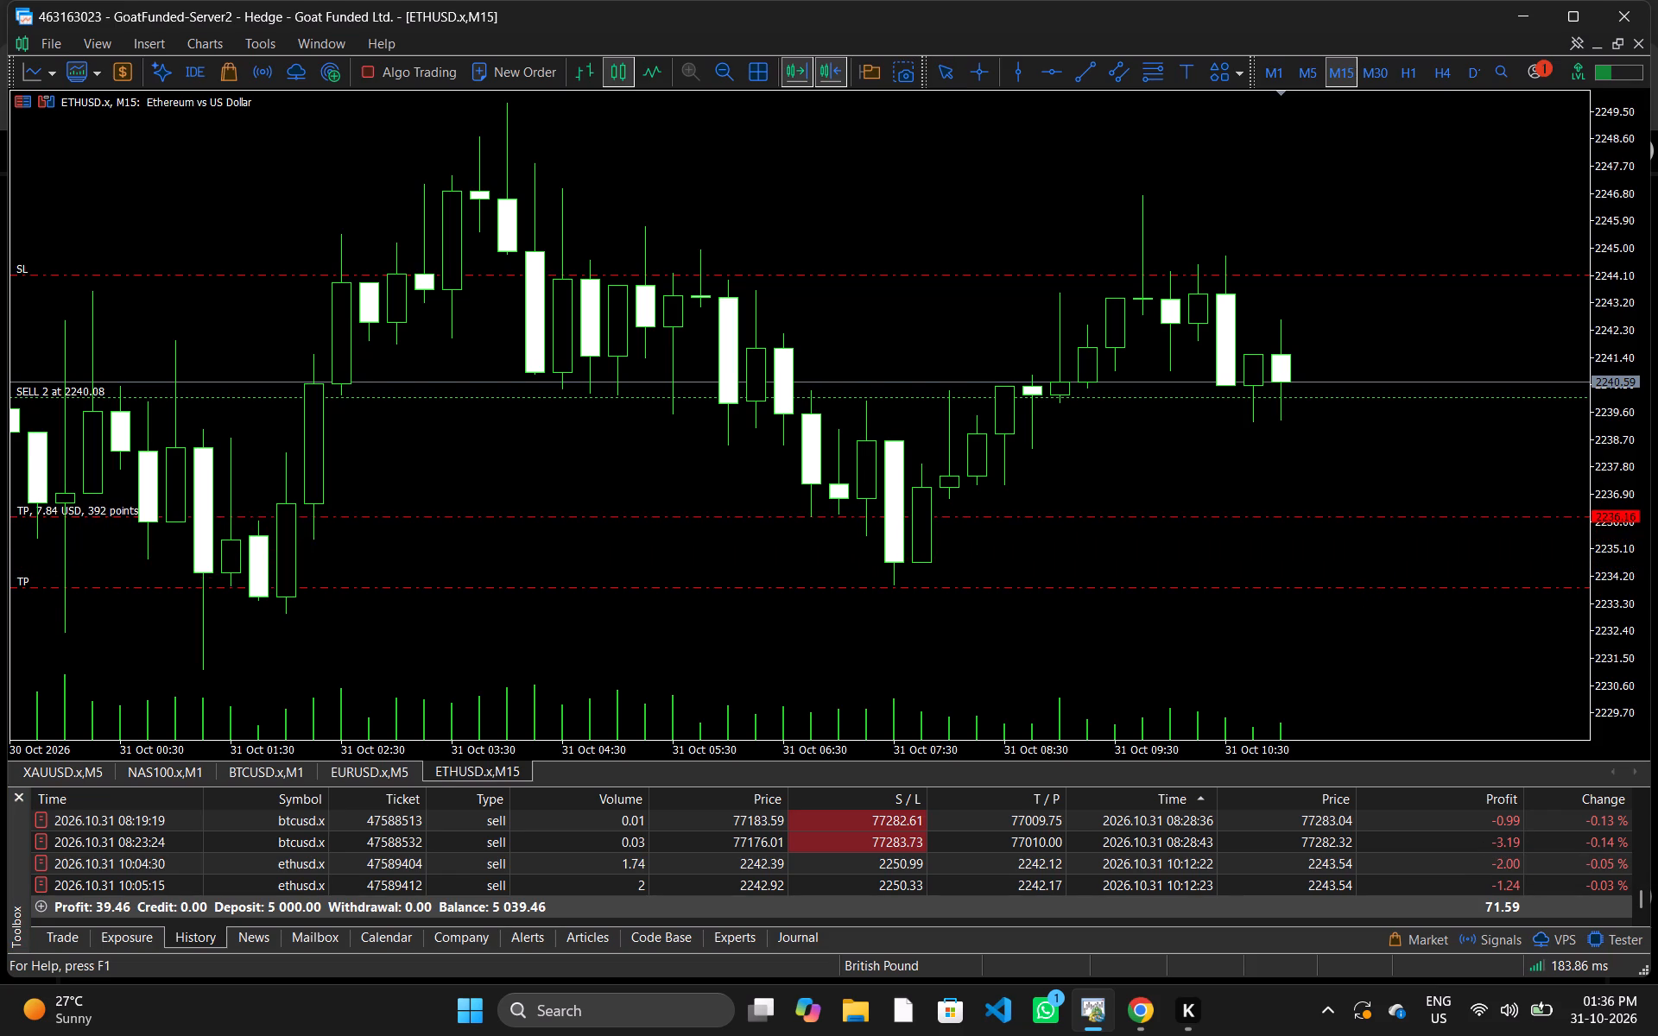
drag(1377, 516, 1377, 519)
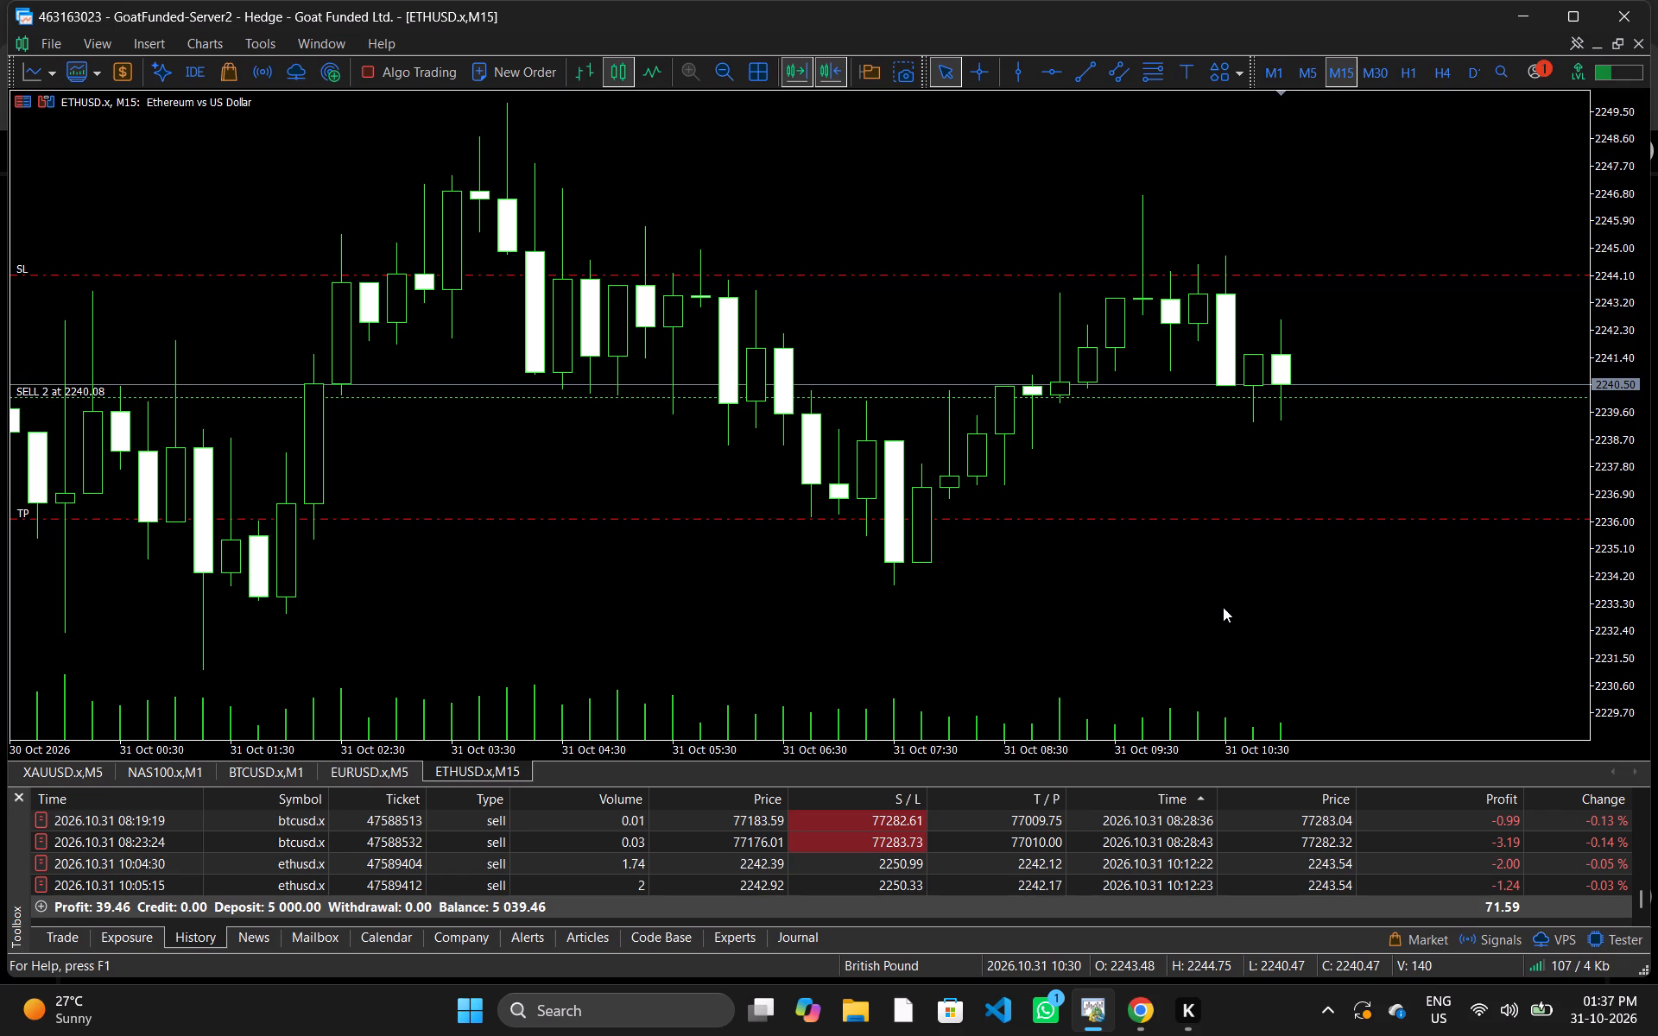
click(58, 938)
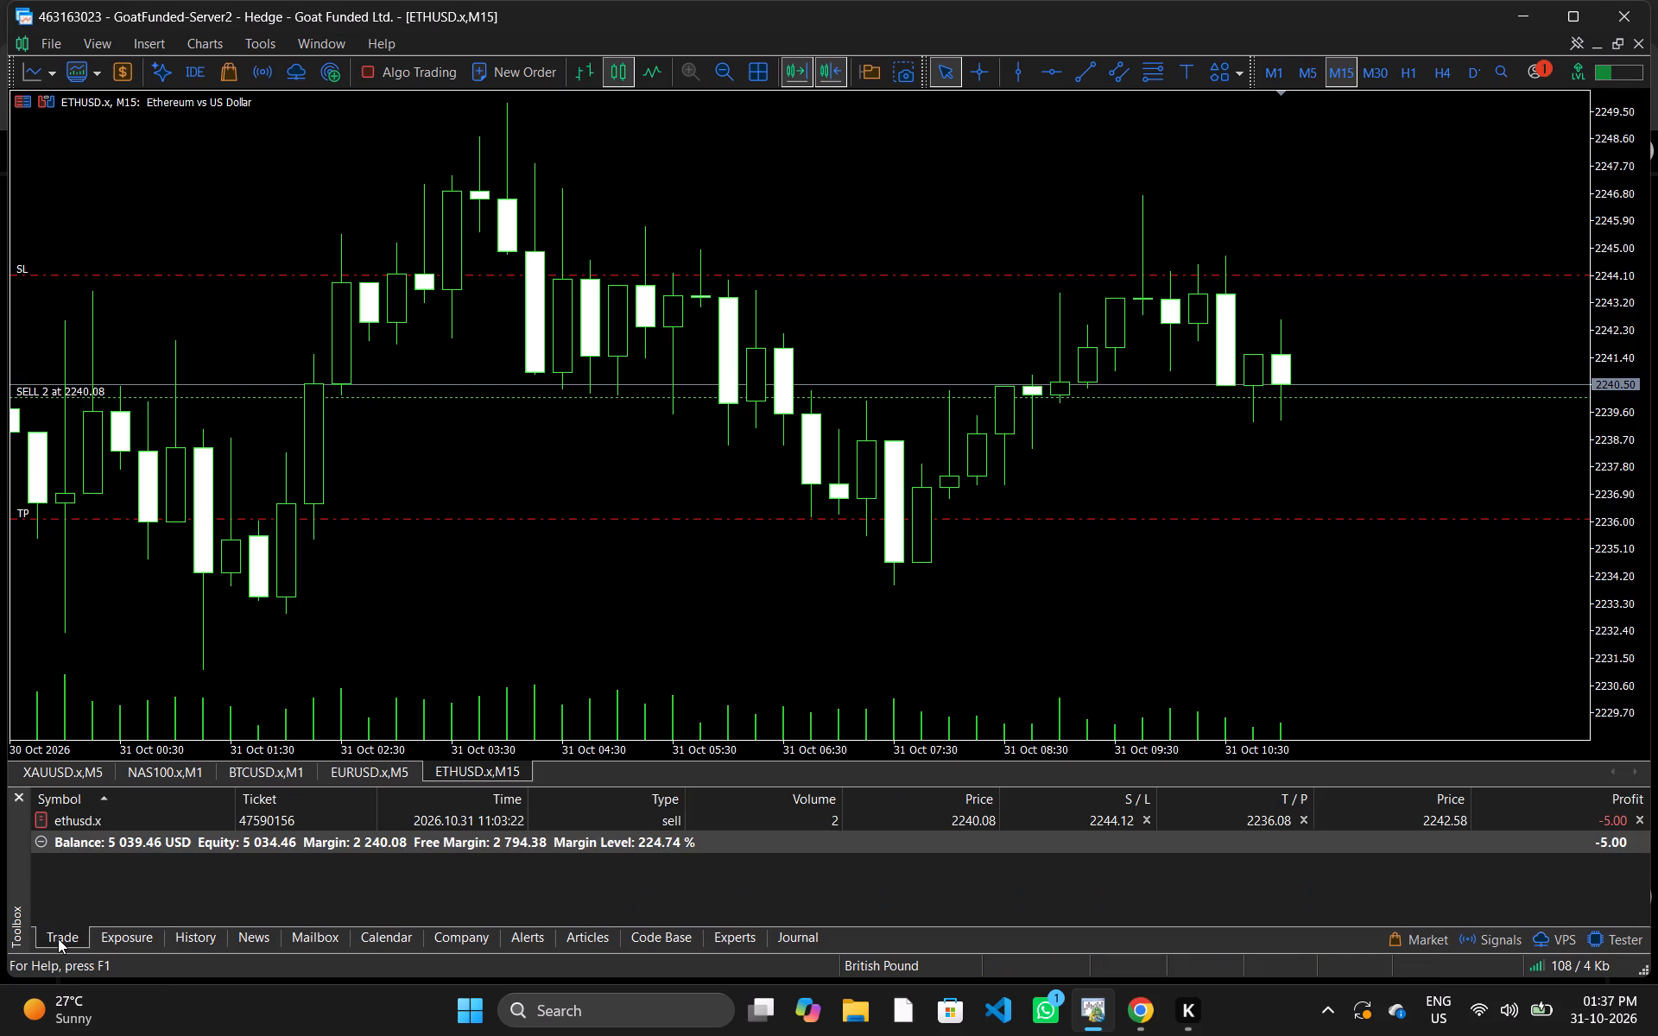
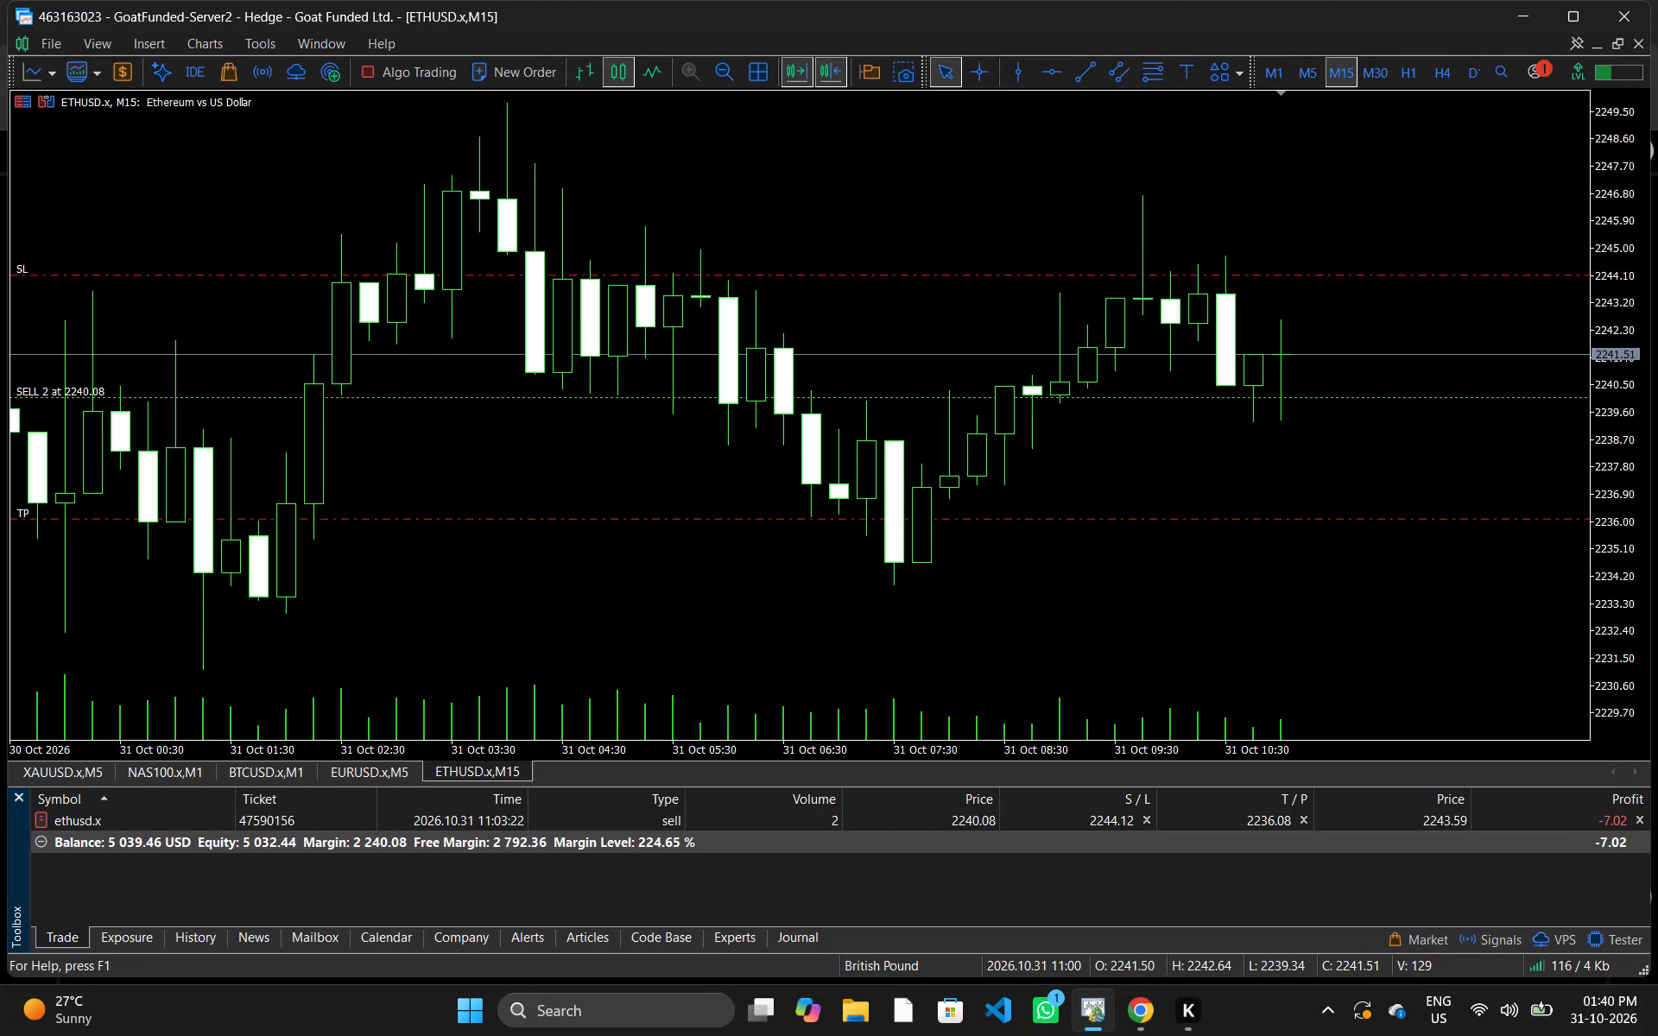
Raise the stop loss of the open ETHUSD.x sell position to about 2245.03 on the chart.
drag(1283, 275, 1287, 263)
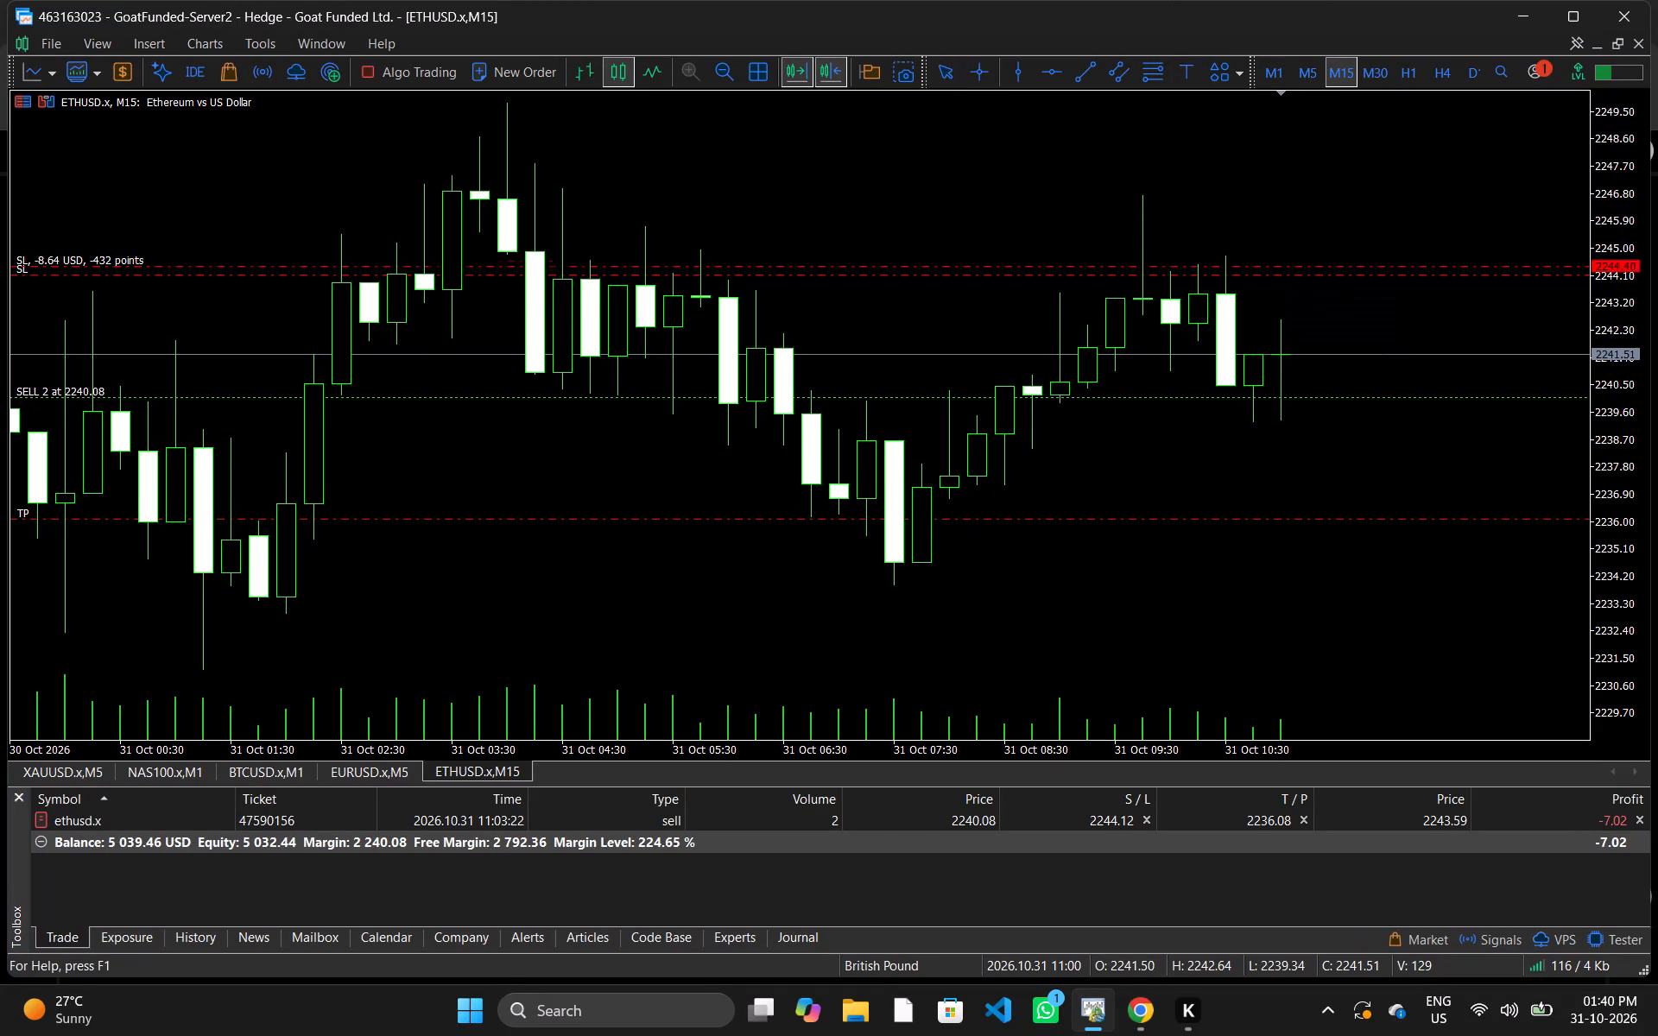
drag(1287, 263, 1298, 247)
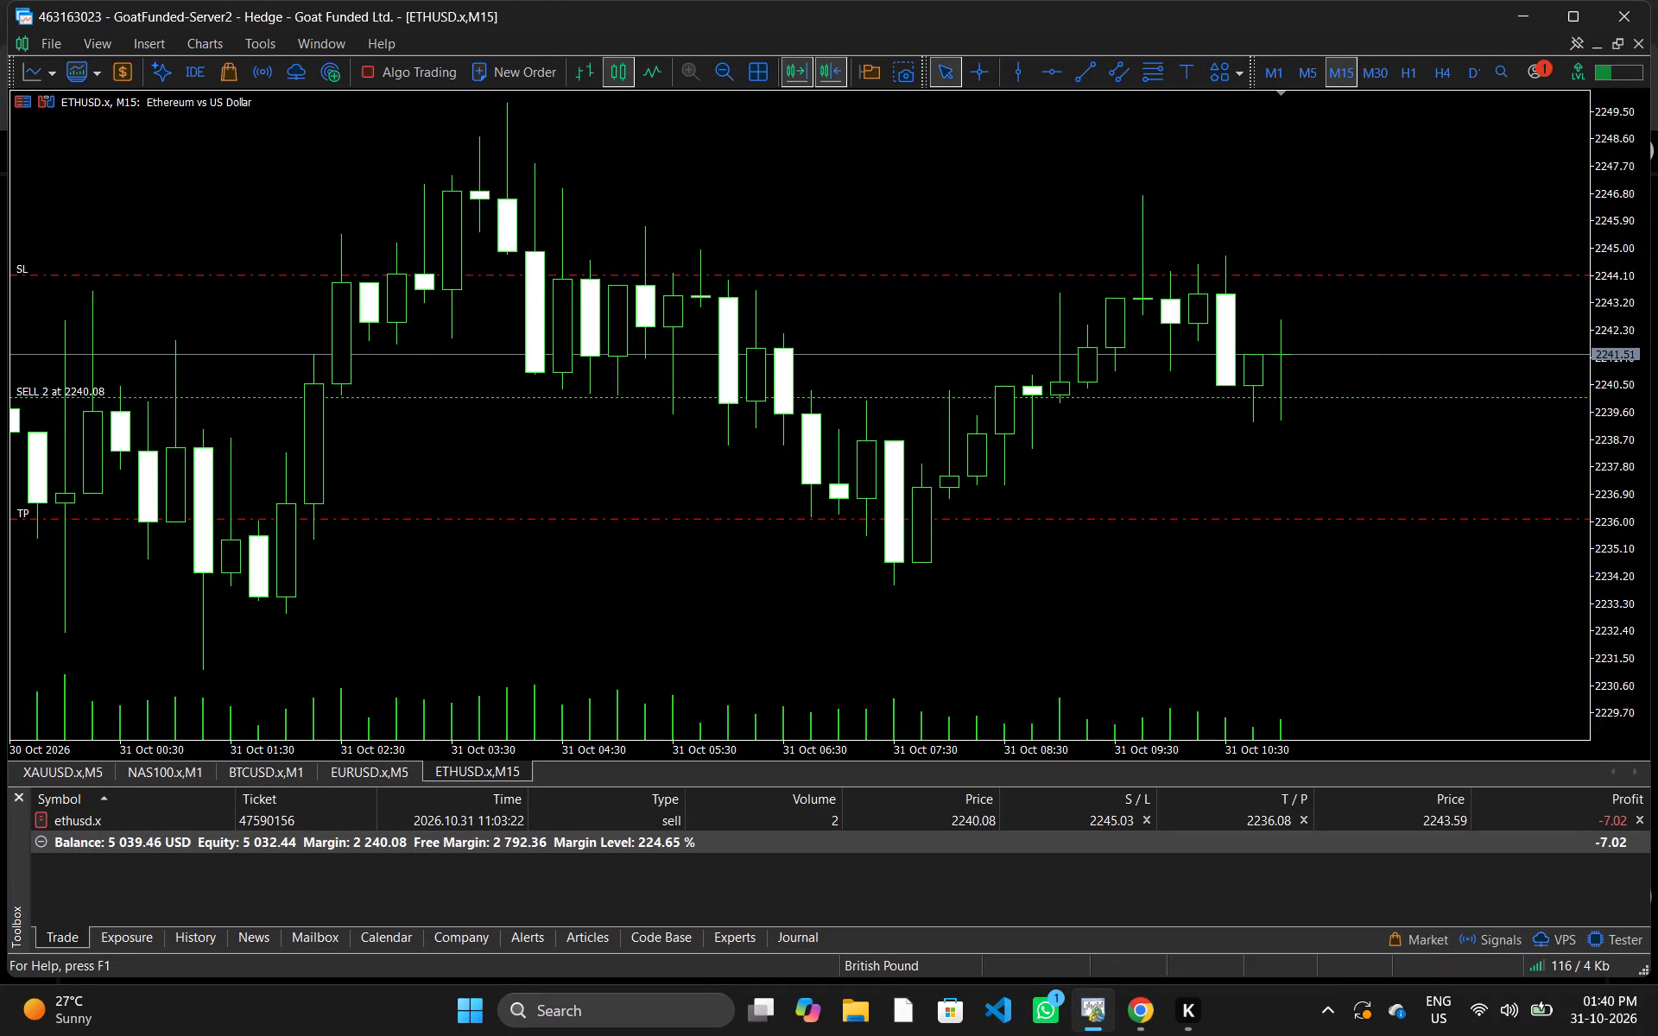
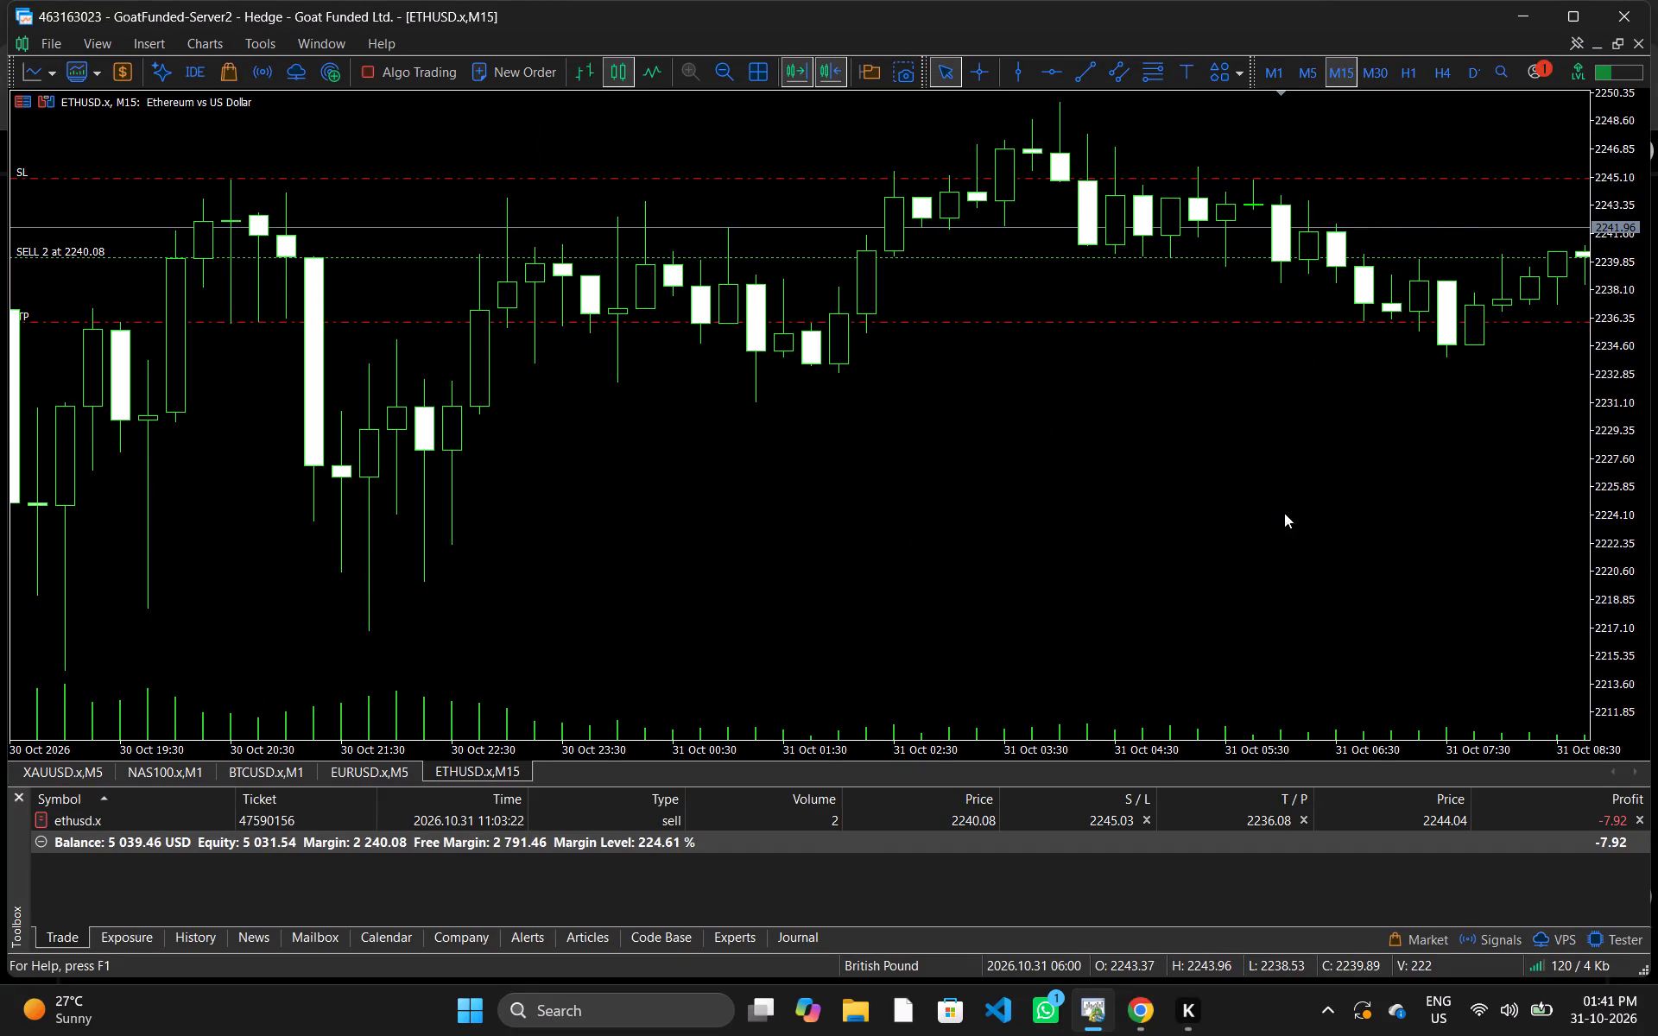
Examine the latest ETHUSD.x M15 candles against the sell position's entry, stop loss and take profit levels.
drag(1206, 747, 1204, 758)
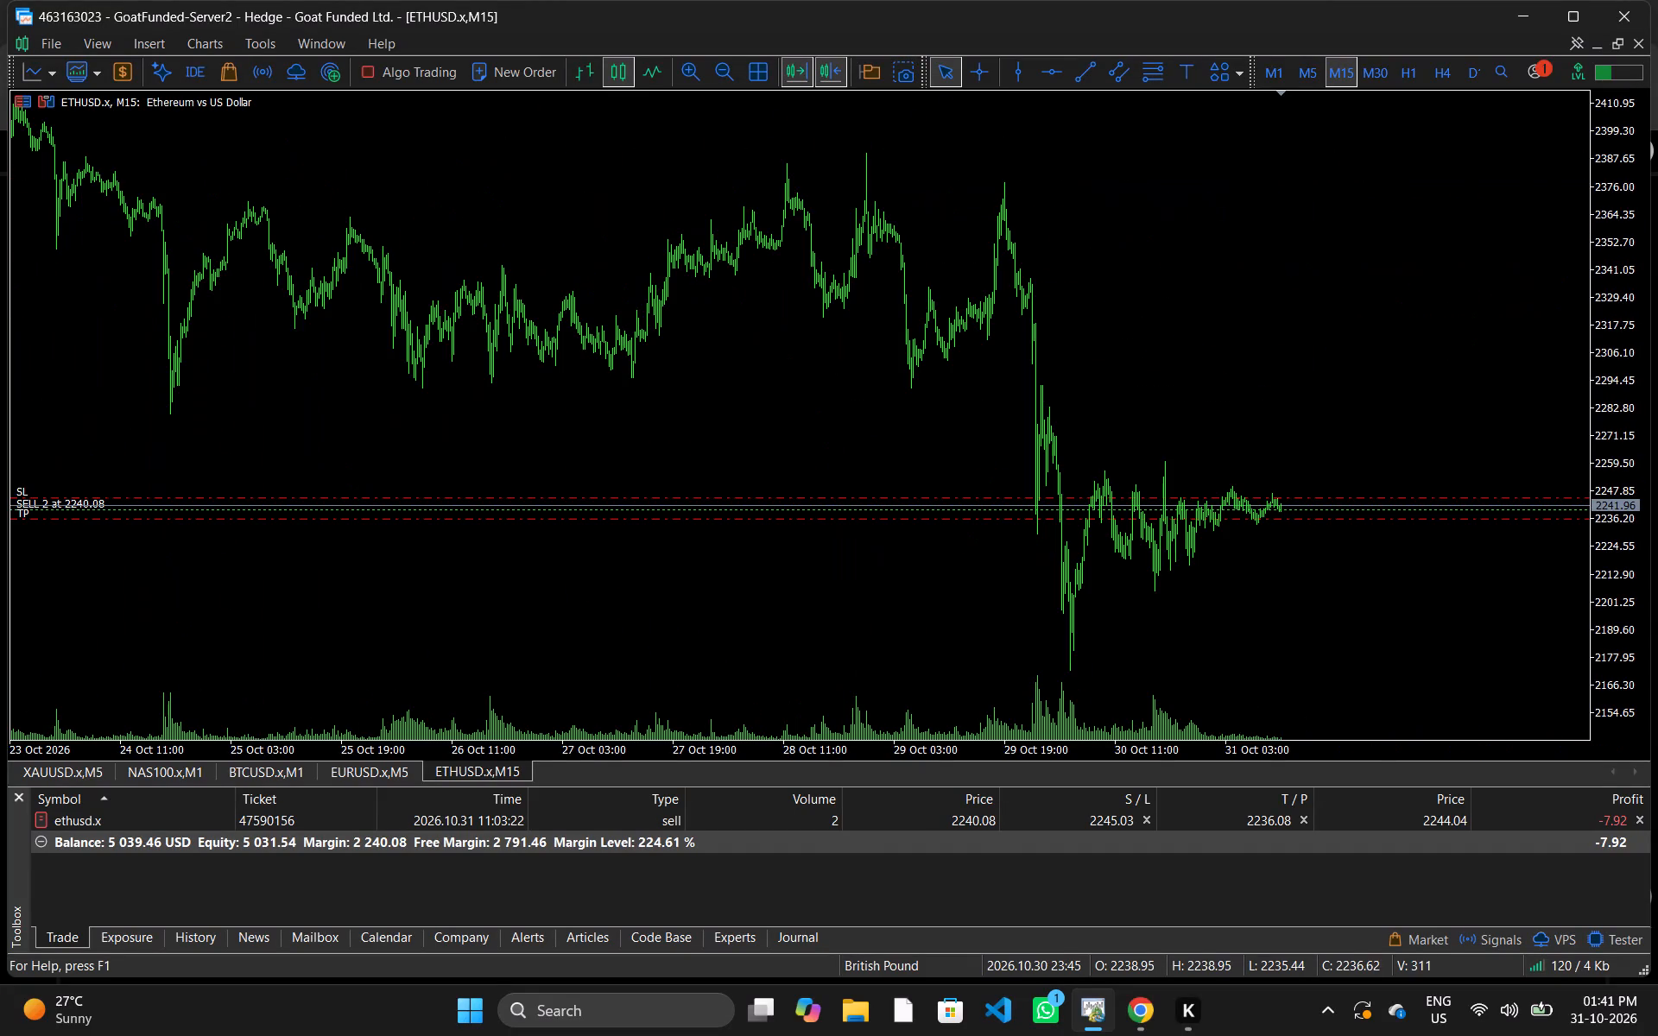
drag(1204, 758, 1237, 752)
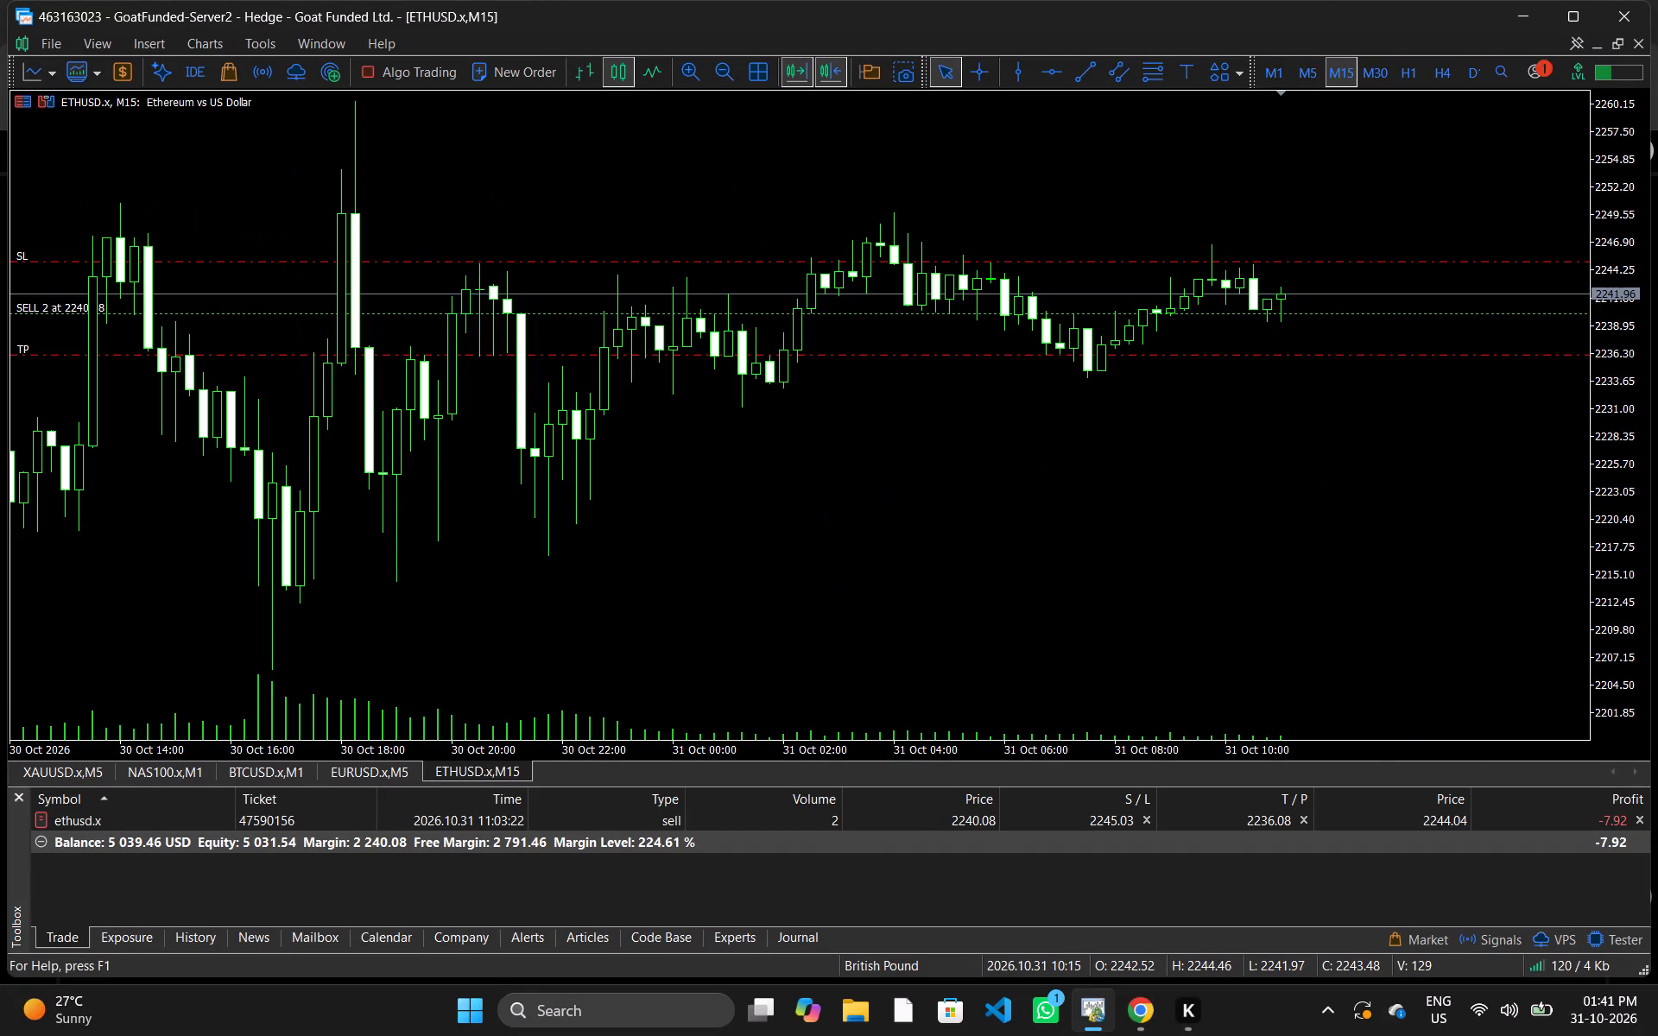
drag(1237, 752, 1245, 752)
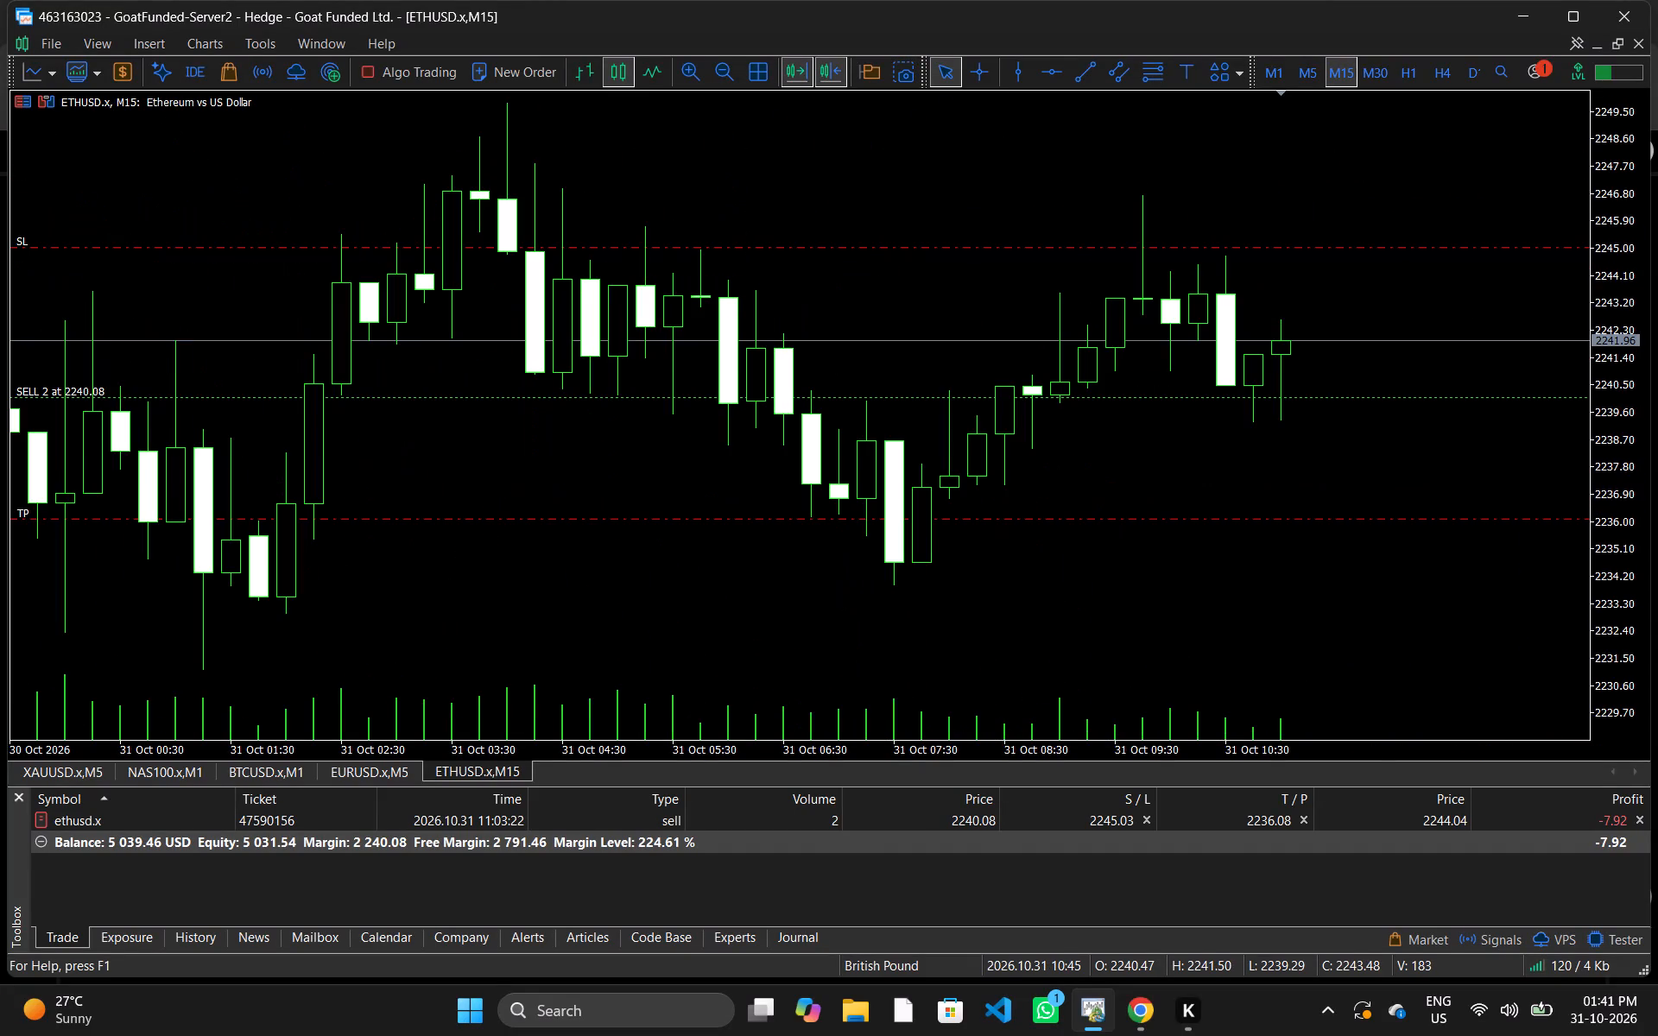
drag(1245, 752, 1292, 741)
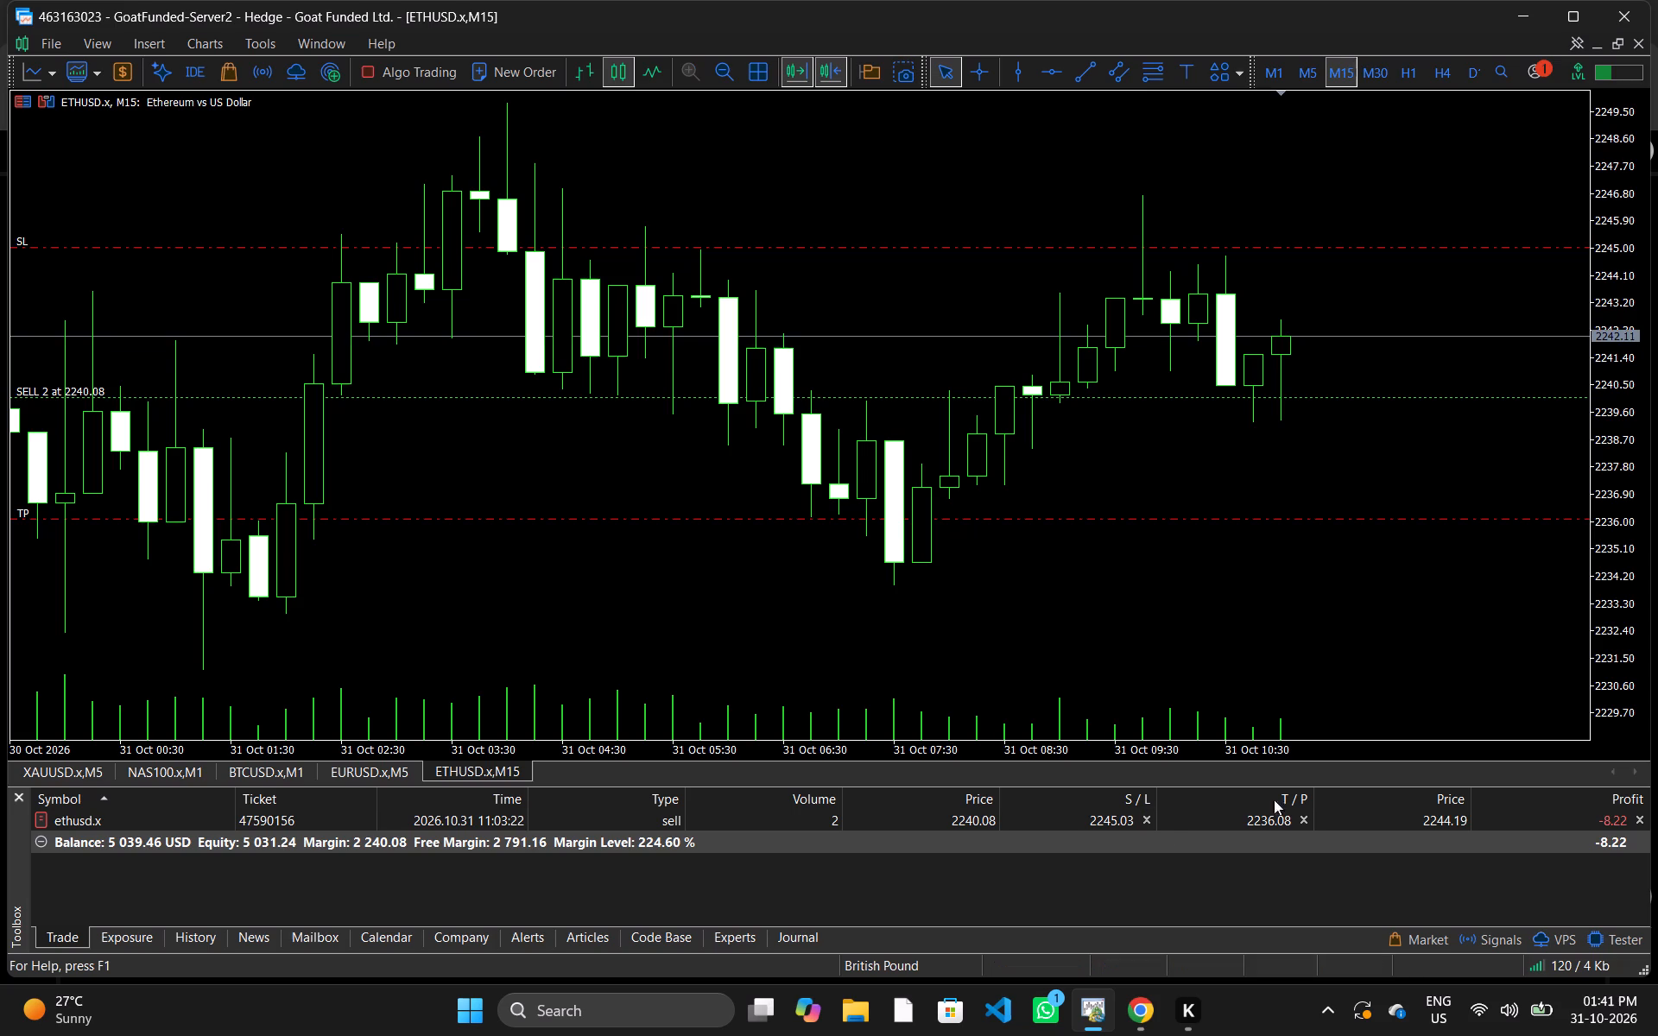
Switch to TradingView in Chrome and examine the 15-minute ETHUSD price against the short position's stop loss and take profit.
click(1147, 1014)
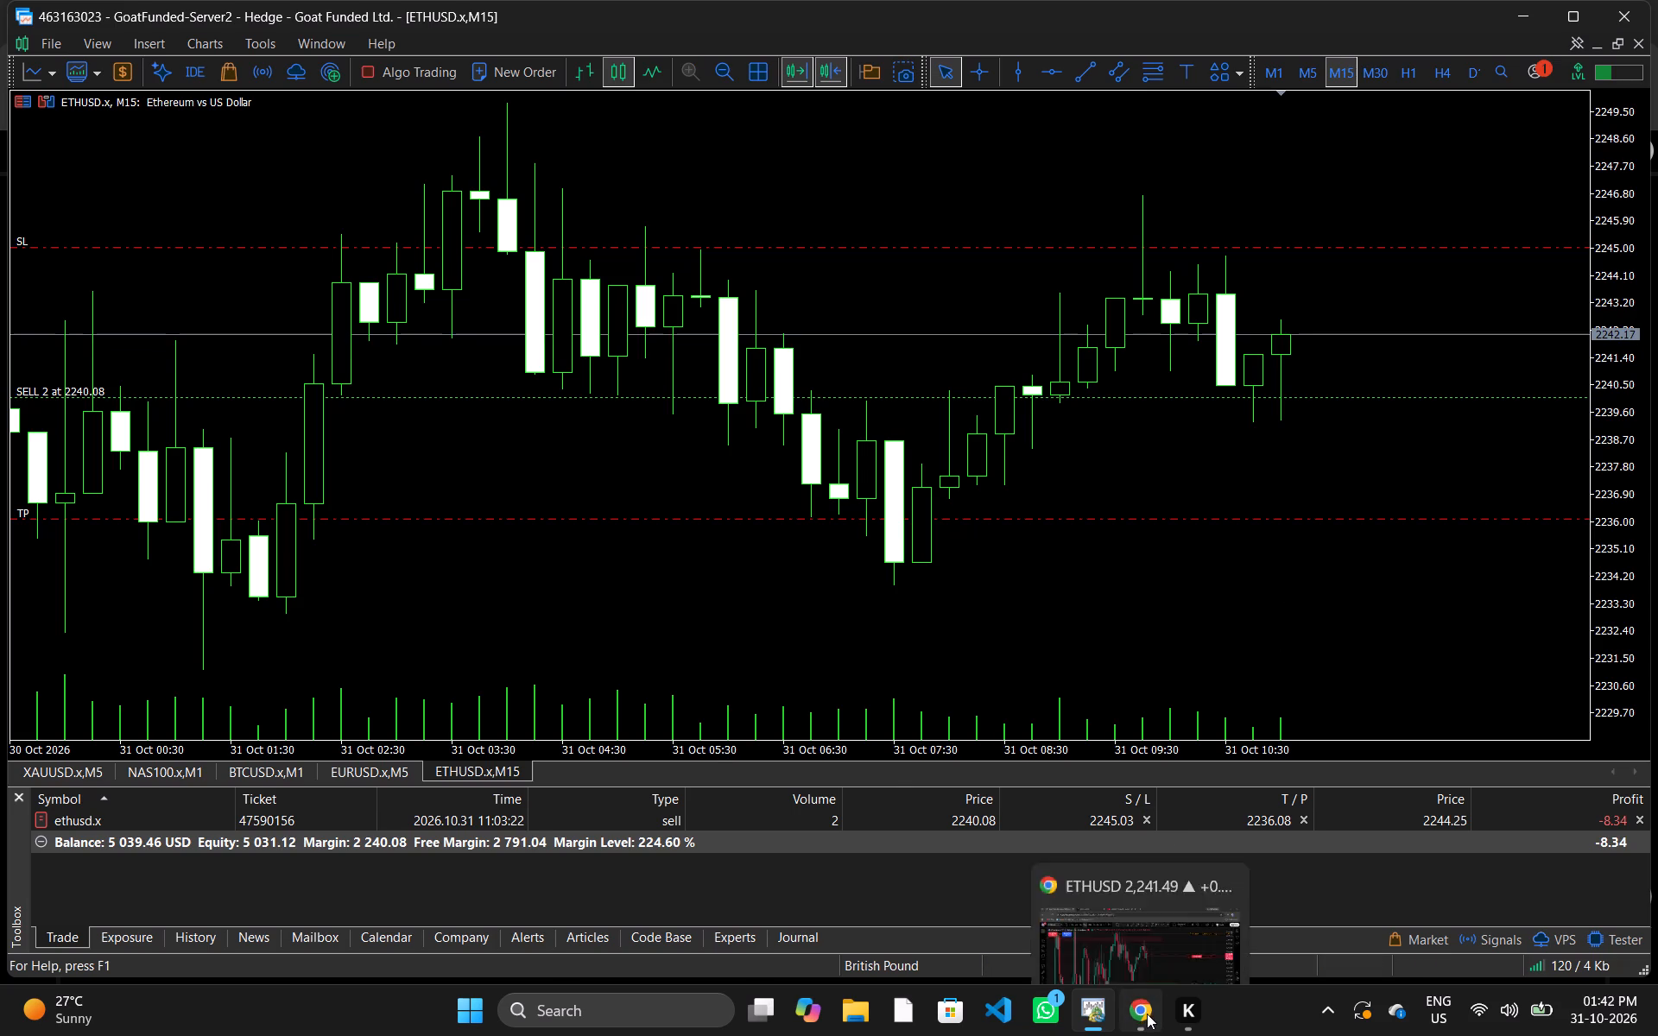
drag(1113, 495, 1274, 596)
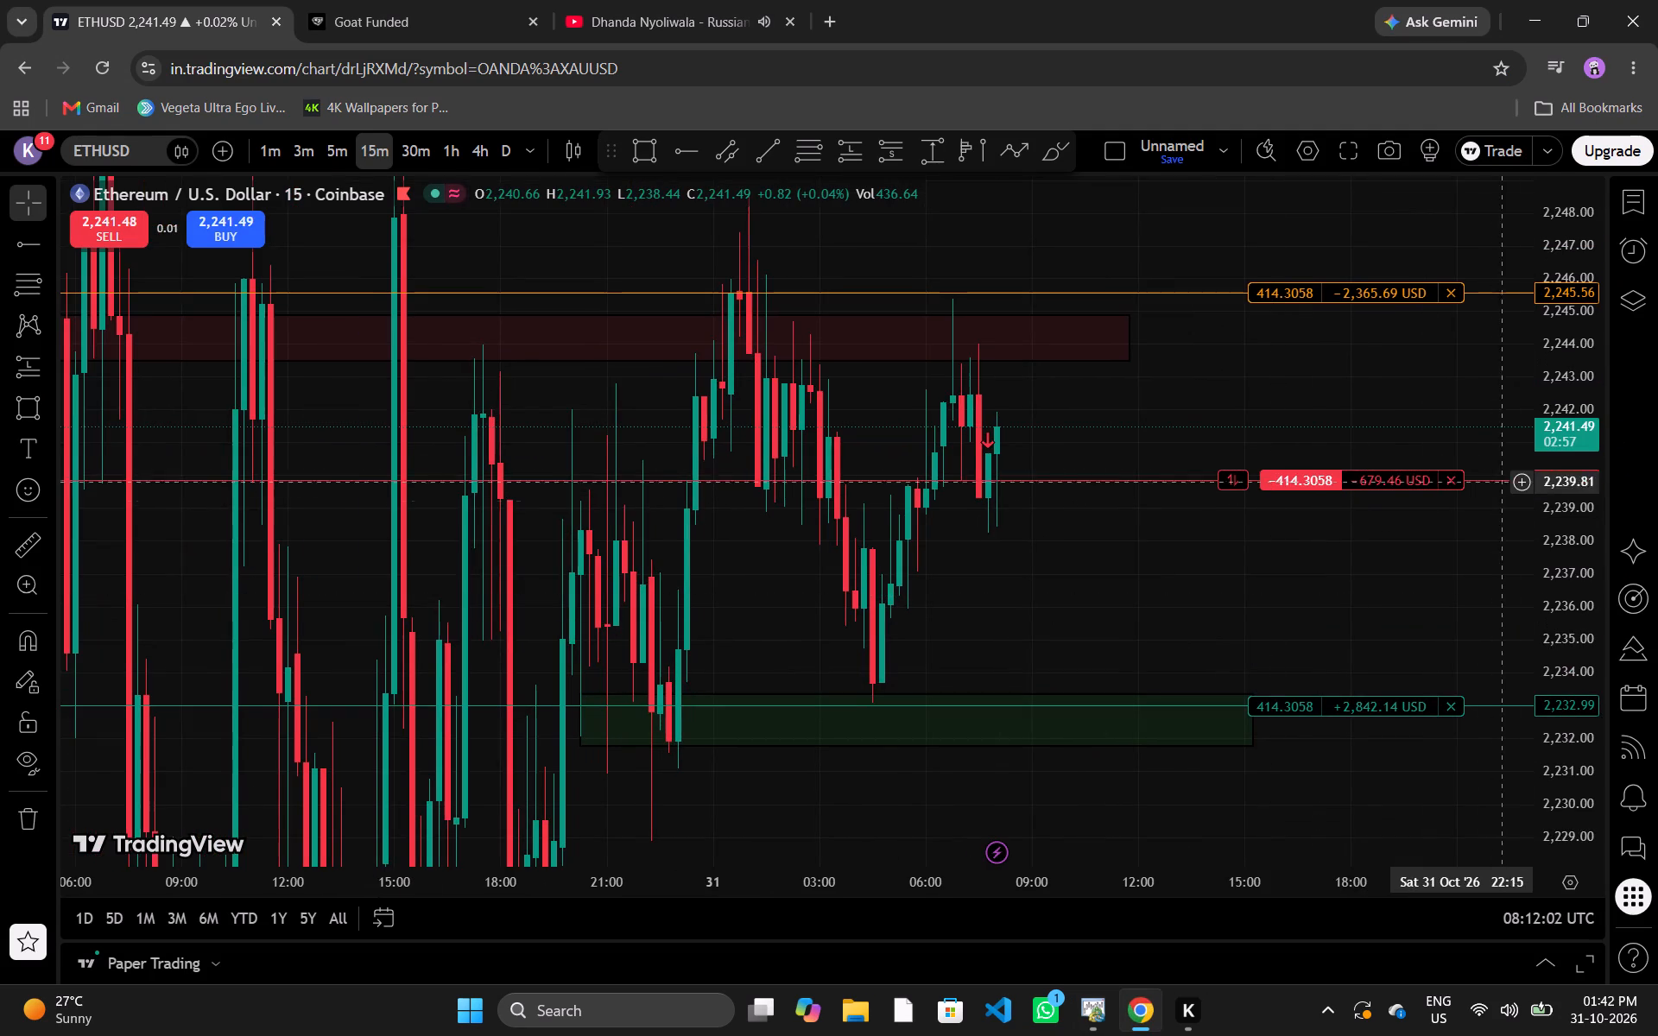
drag(1562, 363, 1558, 410)
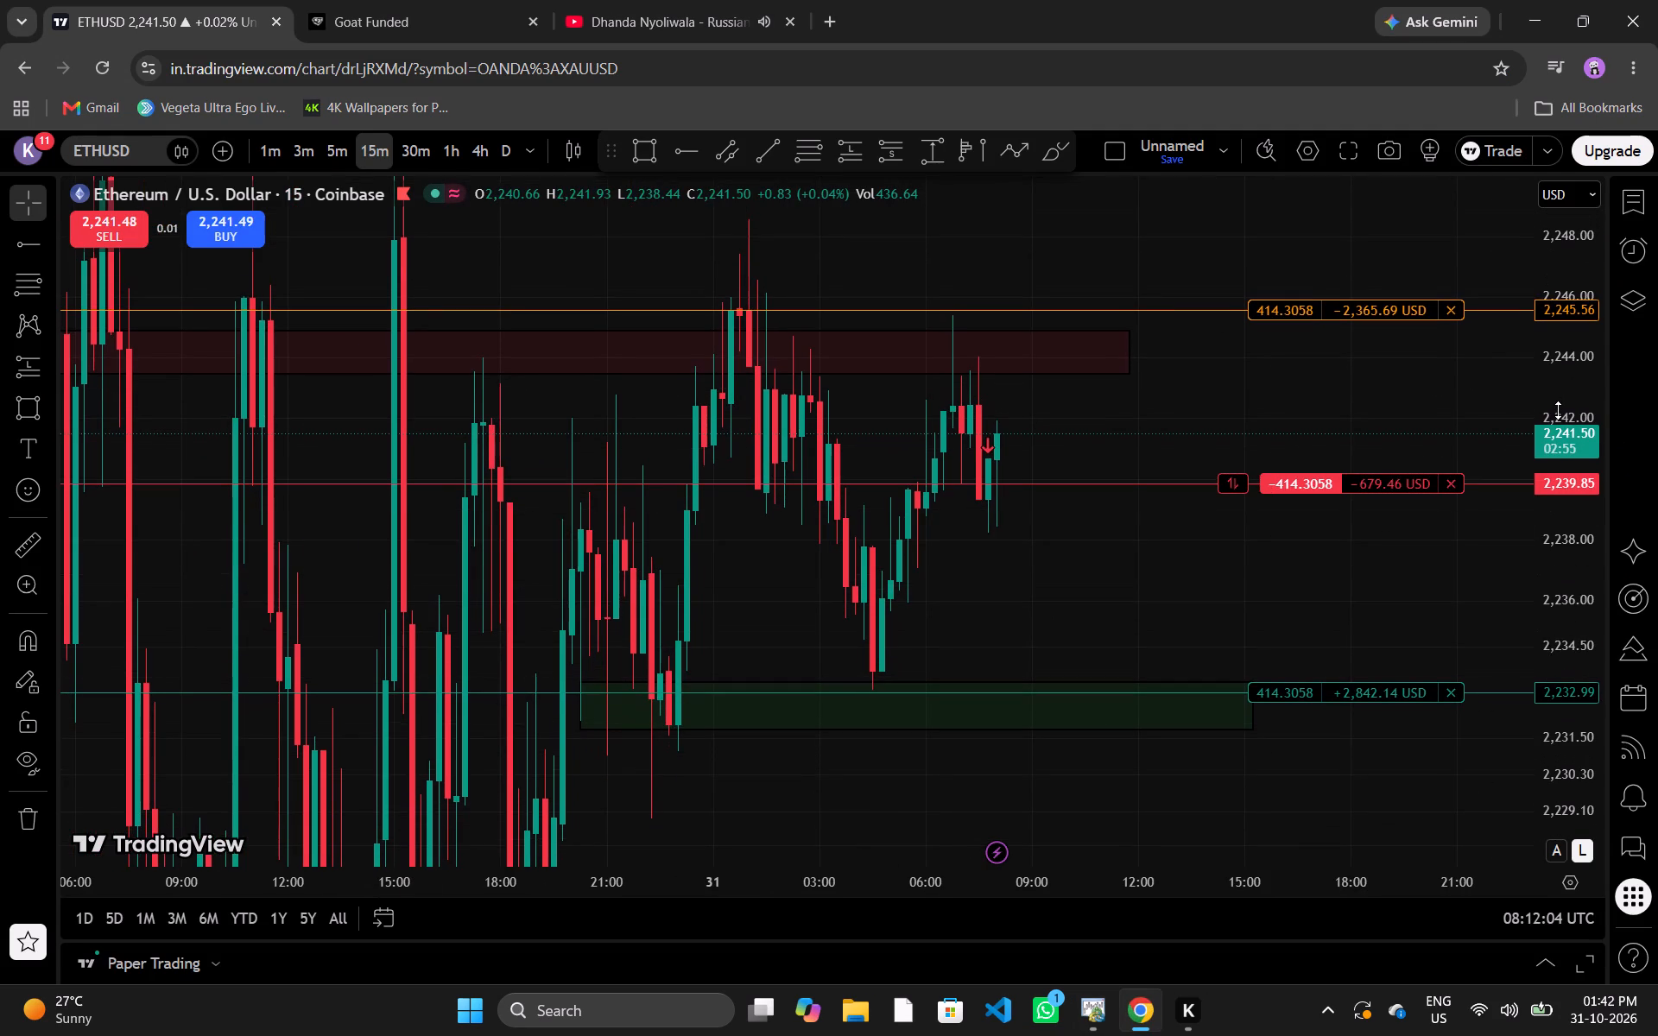
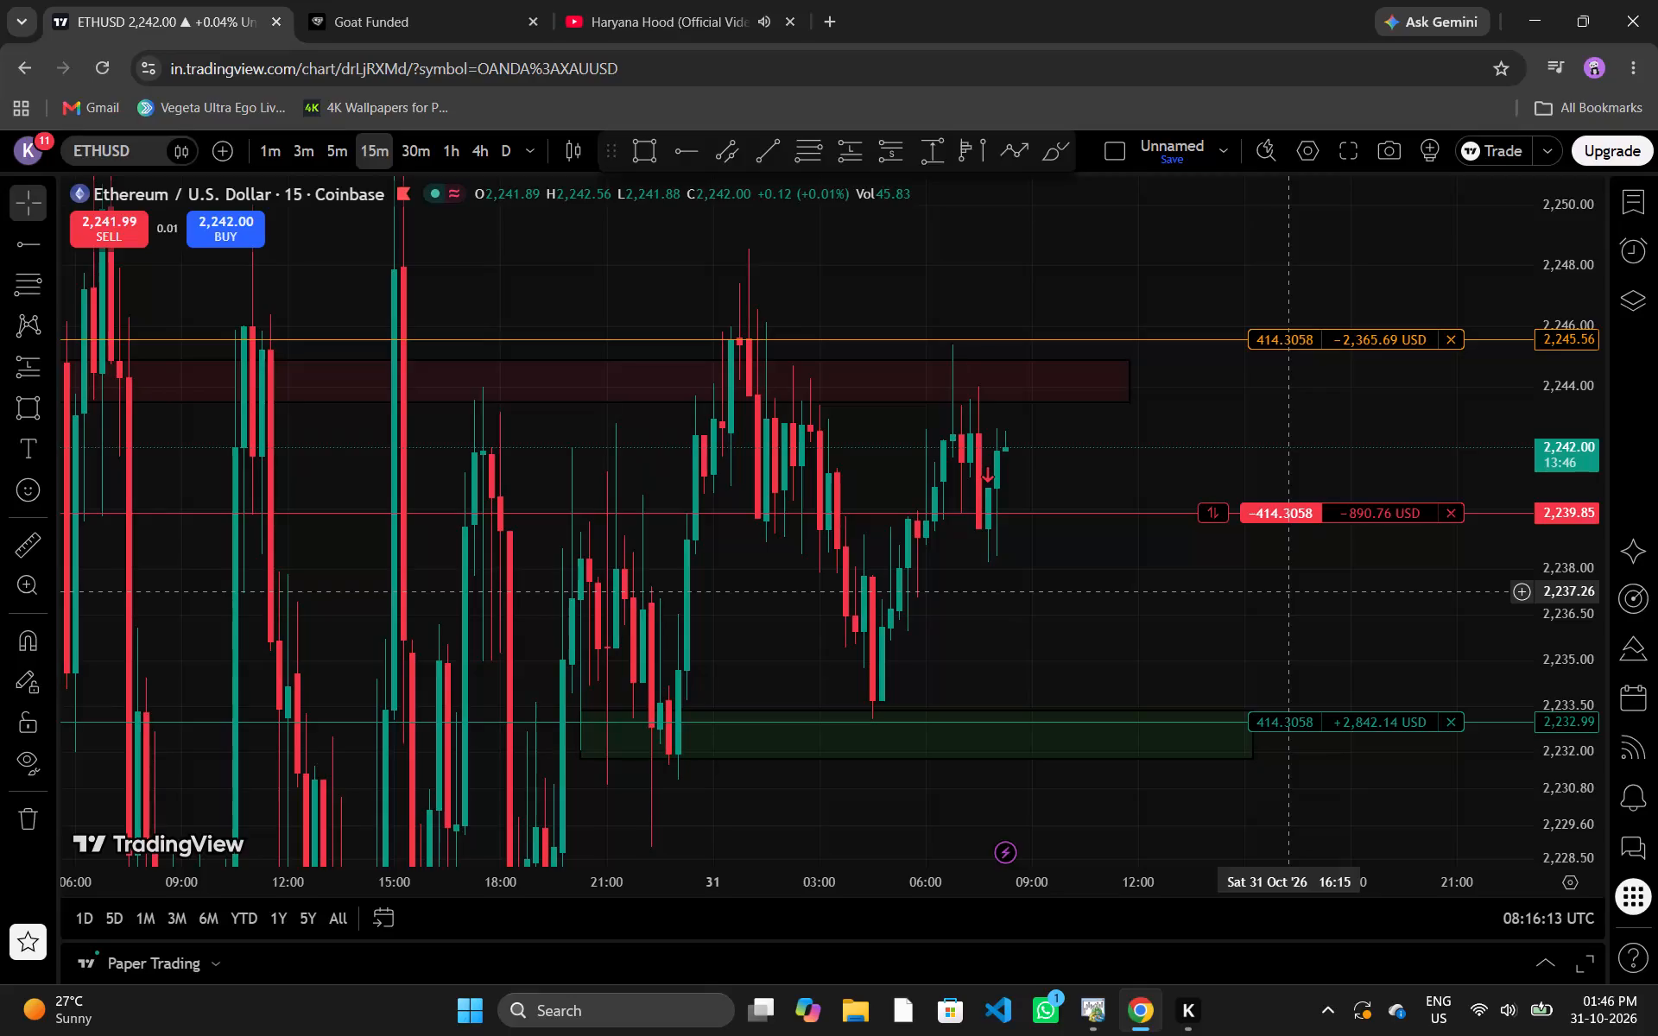
Switch to MetaTrader 5 and review the account's trade history for the most recent ETHUSD.x sell trades.
click(1105, 1018)
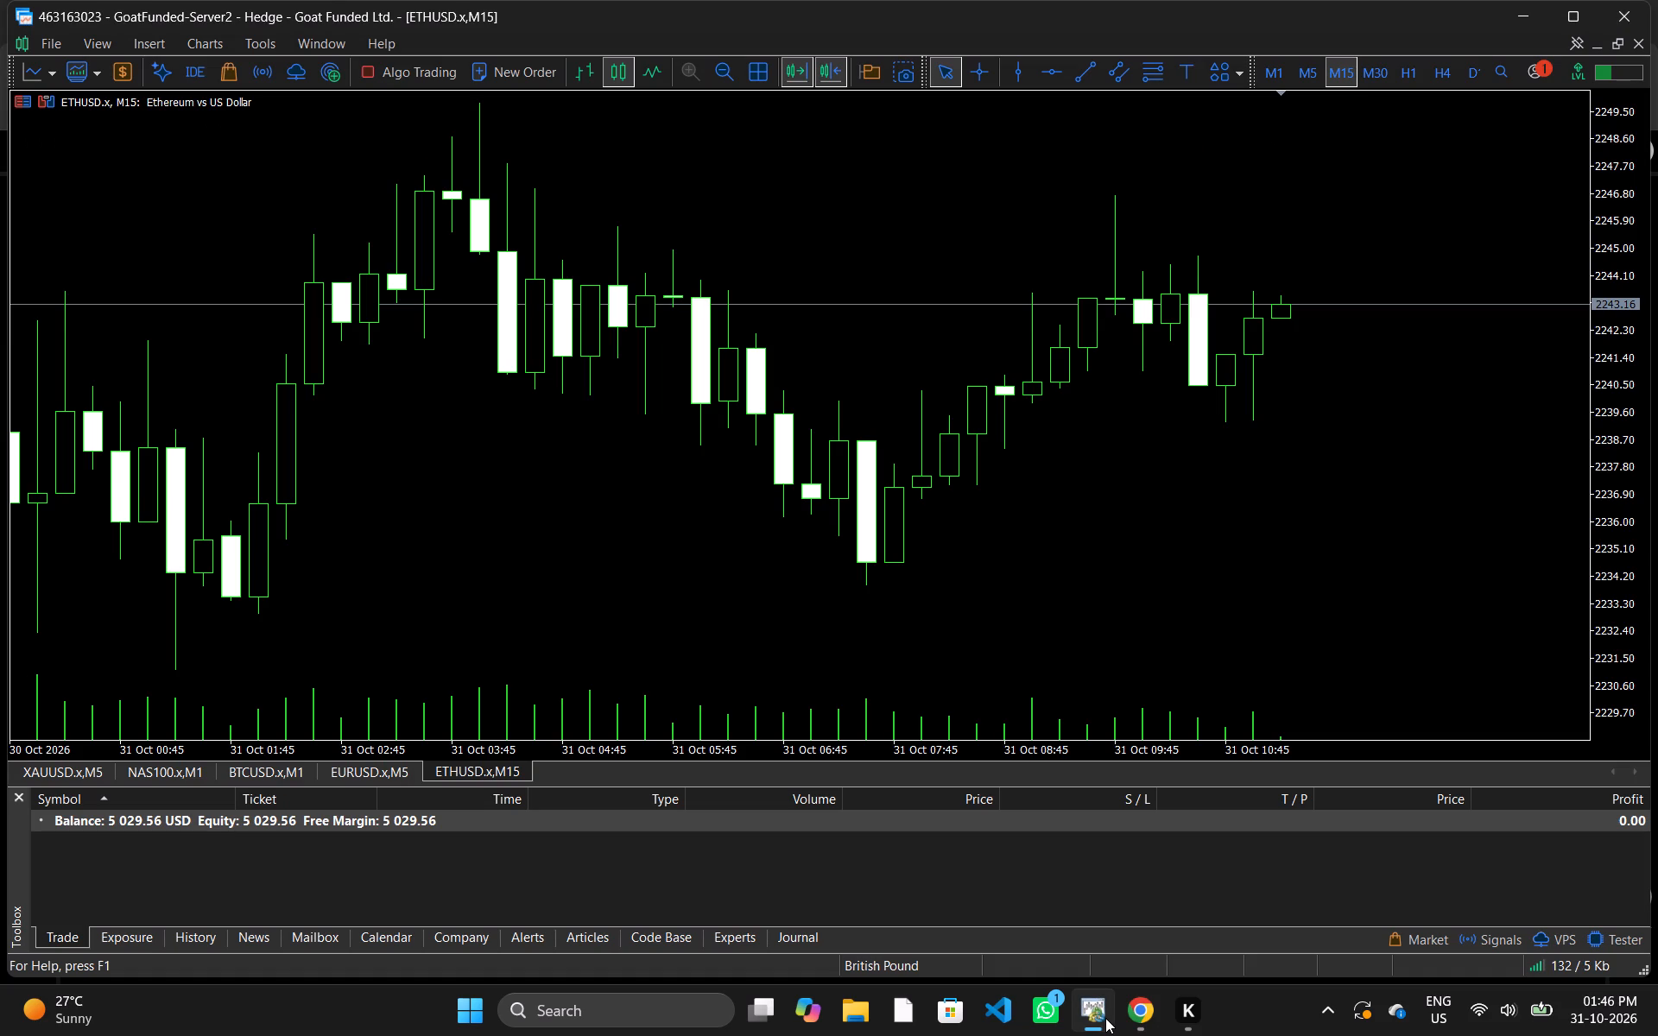
drag(1441, 452, 1387, 438)
click(184, 937)
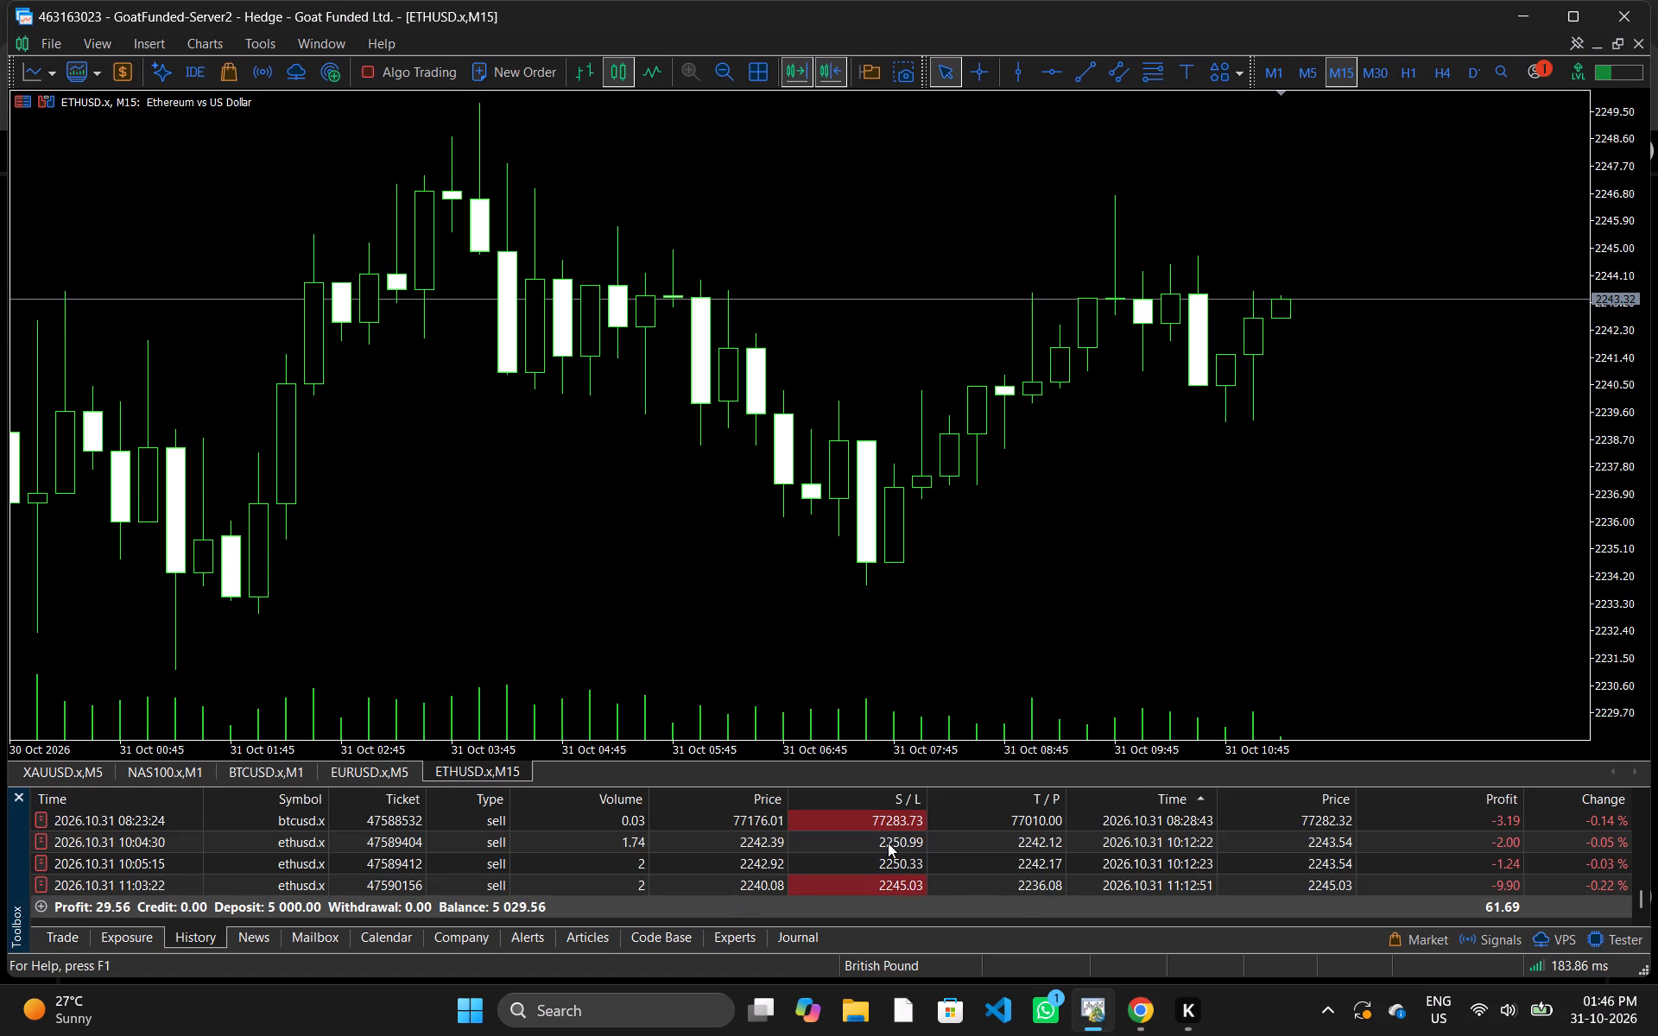
scroll(888, 843, down, 1)
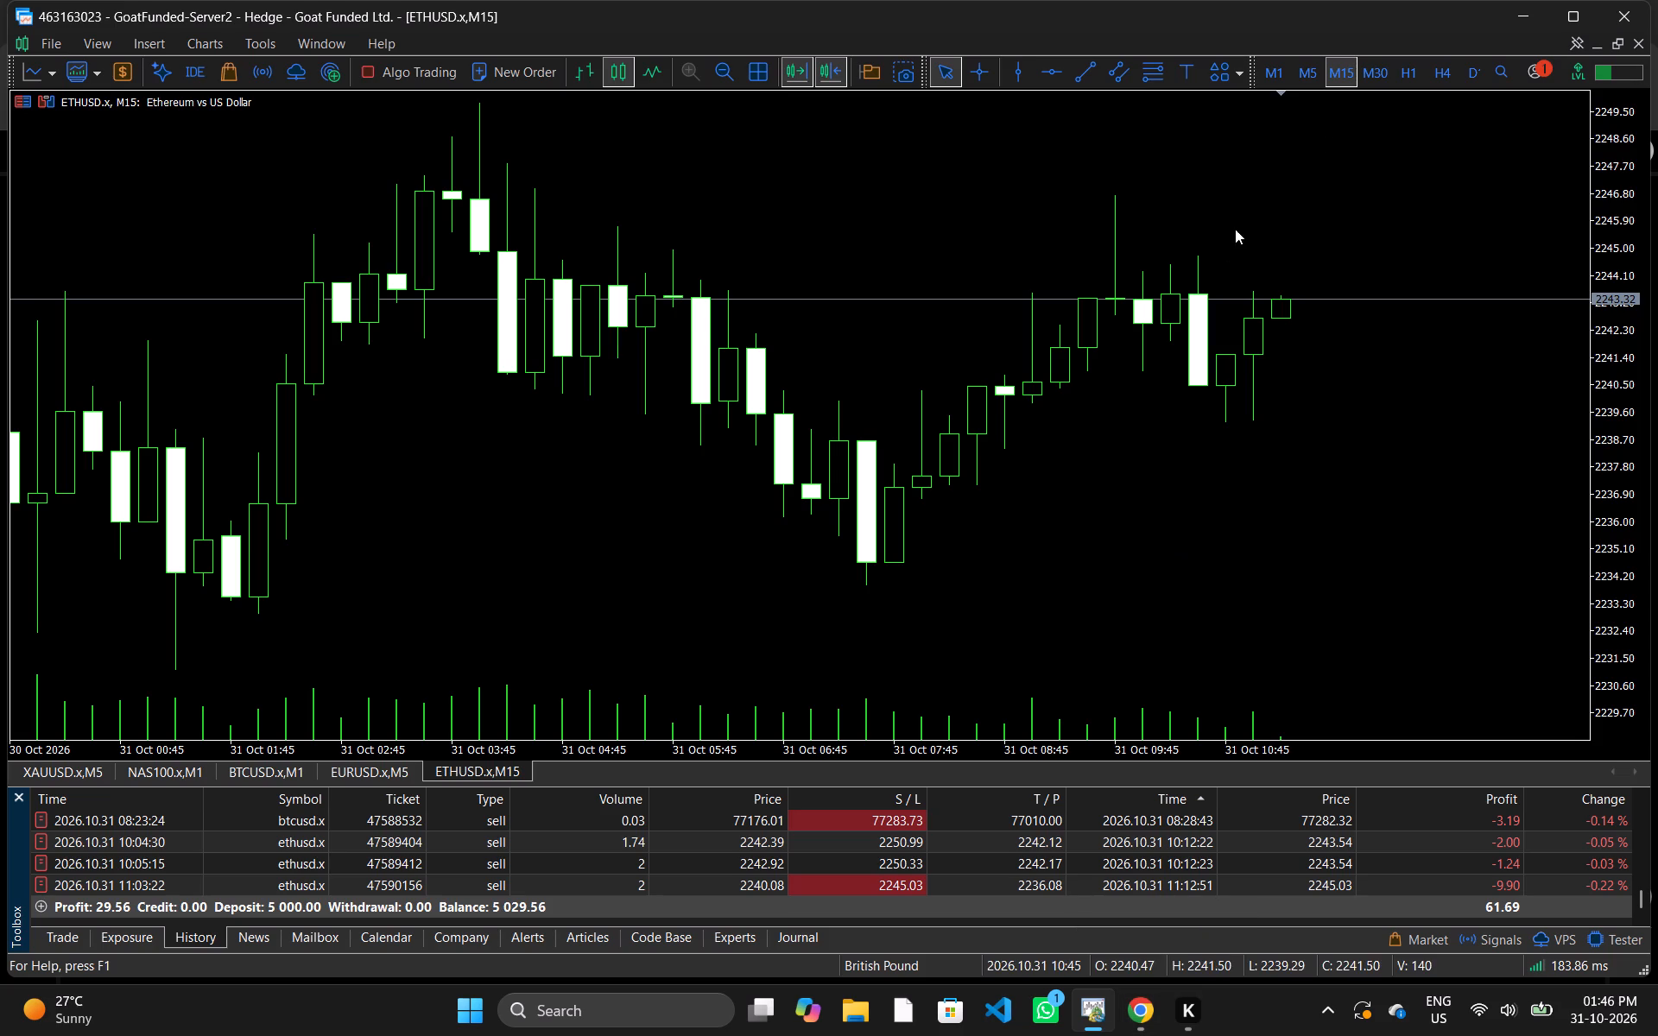
Close the MetaTrader 5 terminal to return to the ETHUSD chart in TradingView.
click(1580, 3)
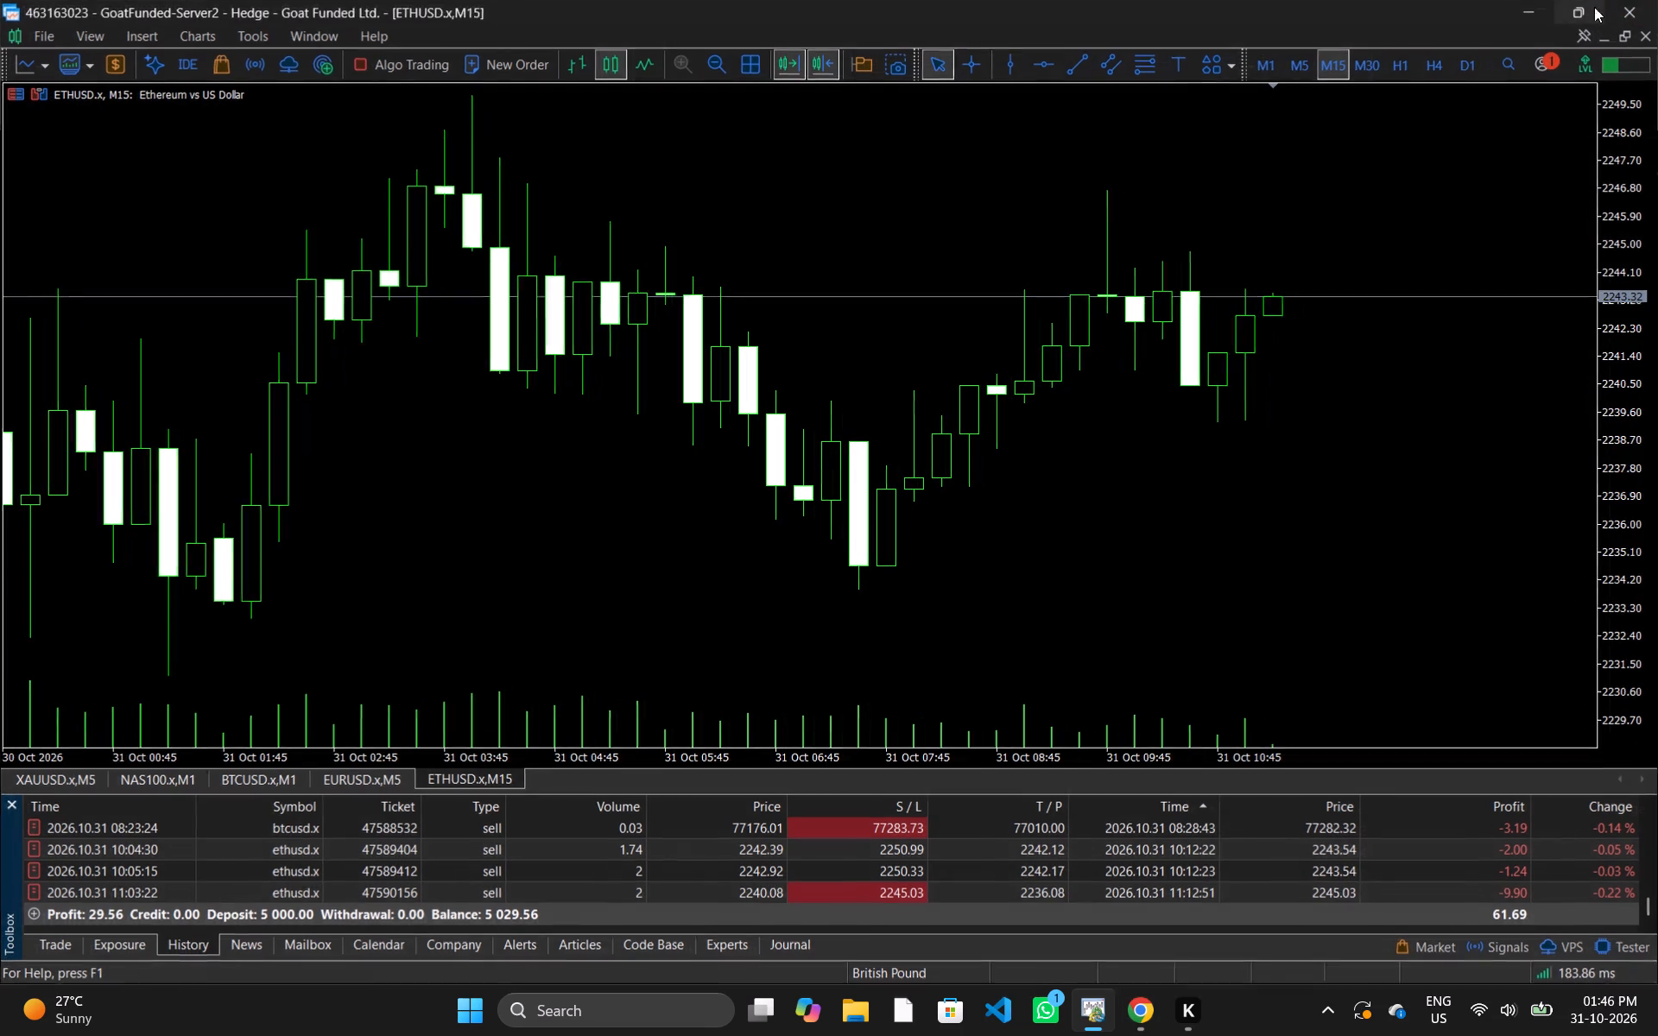
click(1617, 6)
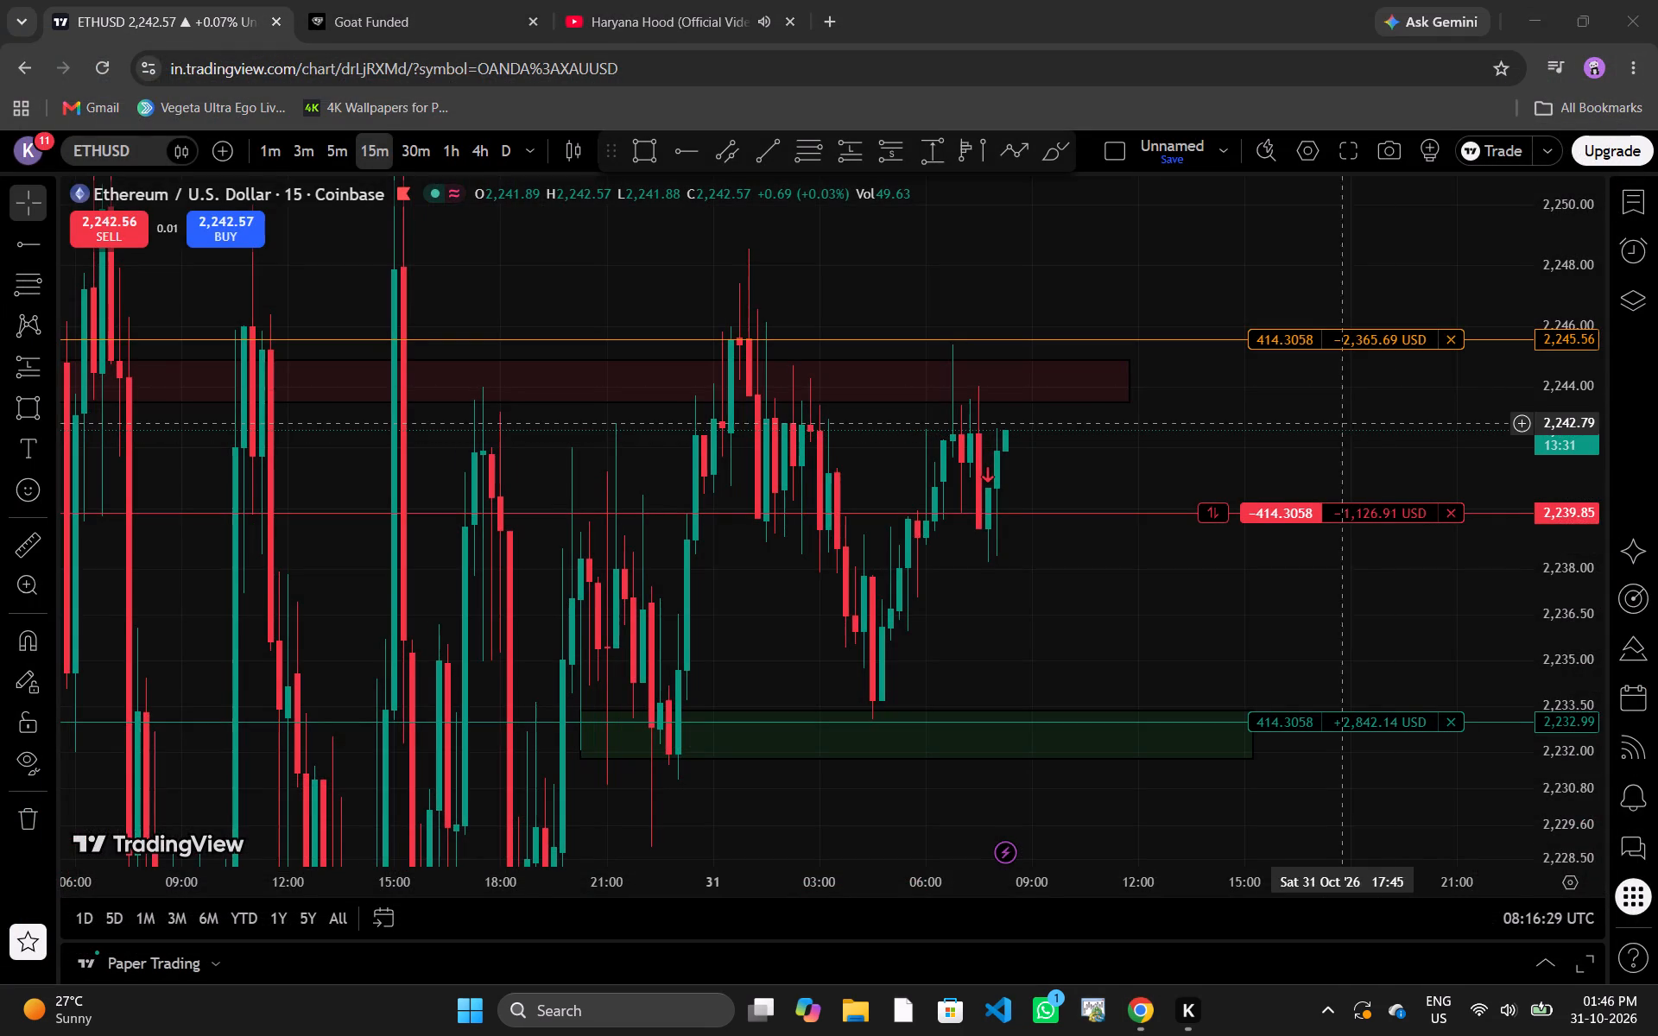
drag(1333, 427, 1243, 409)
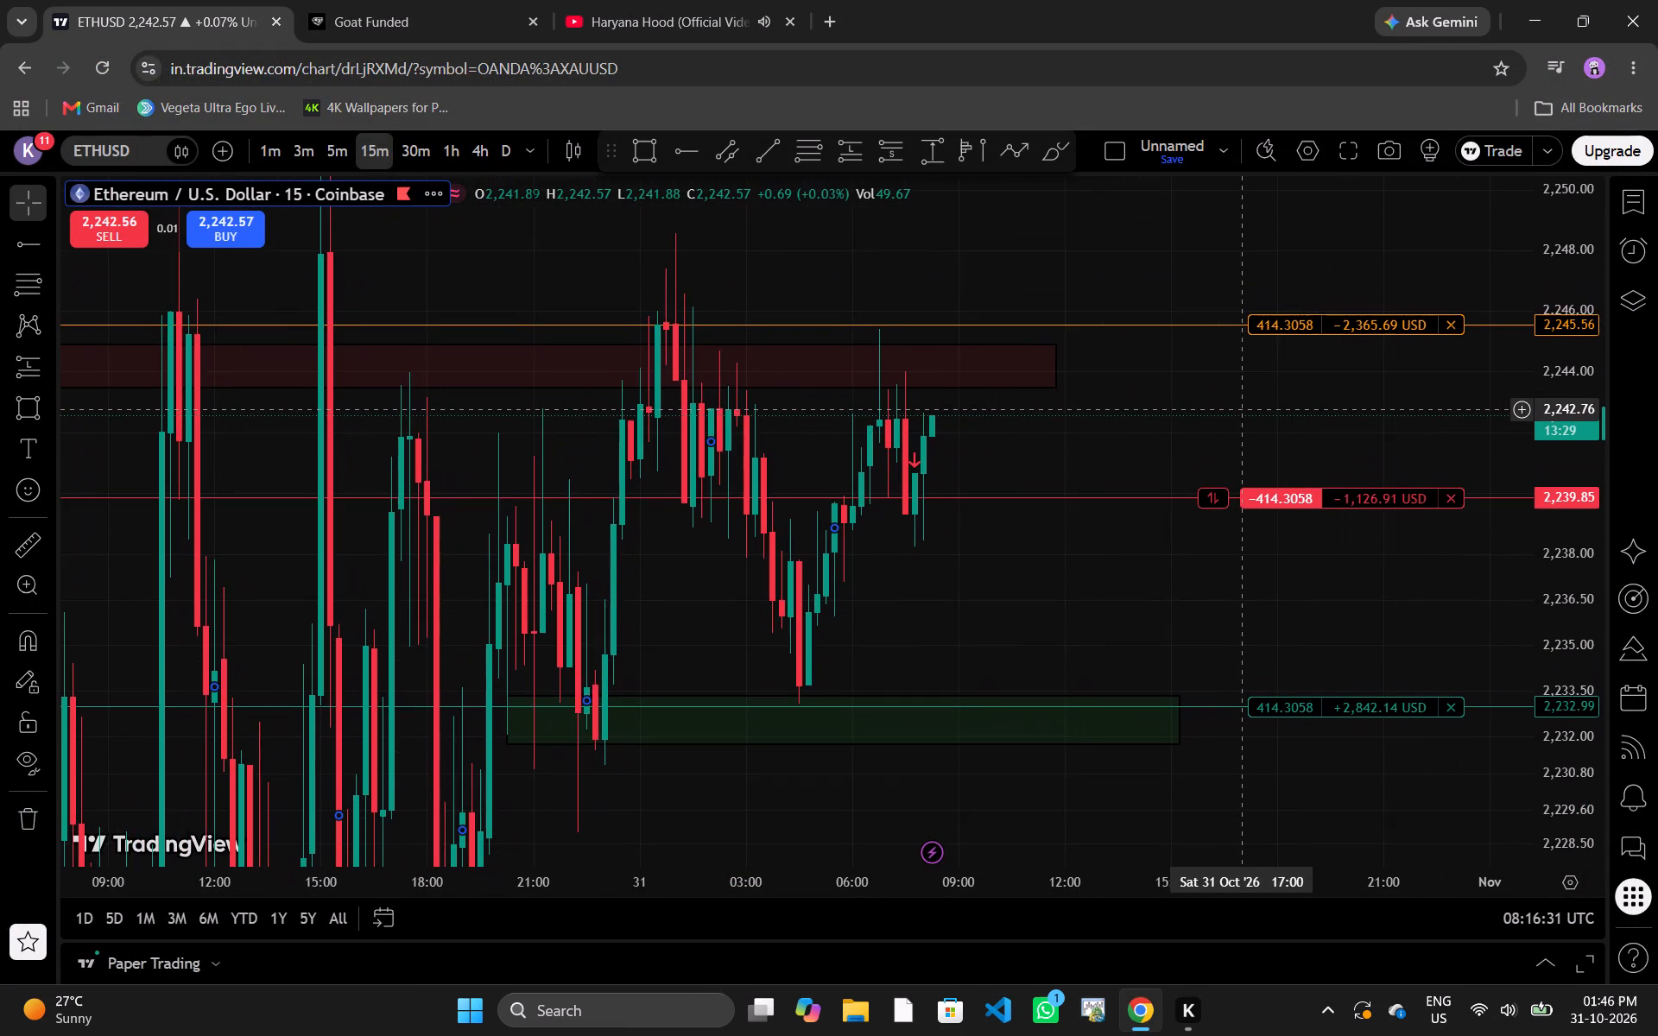